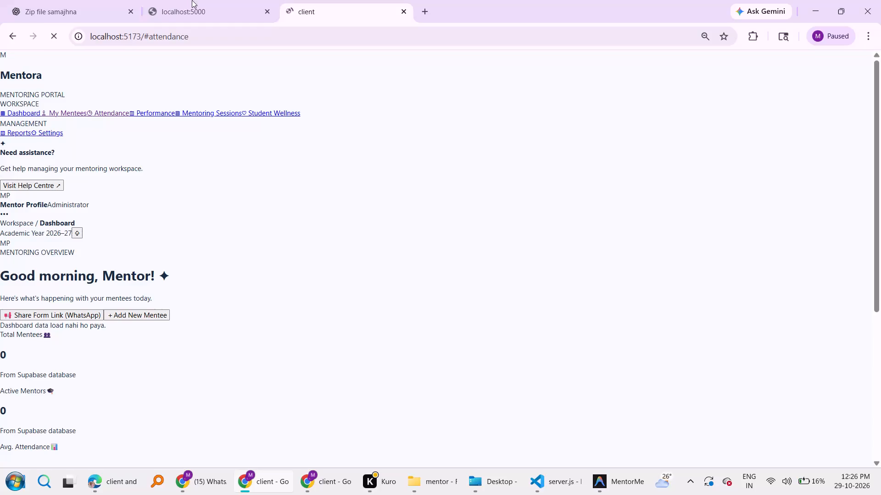
# Search the web for "create google form" in a new browser tab.
pyautogui.click(433, 12)
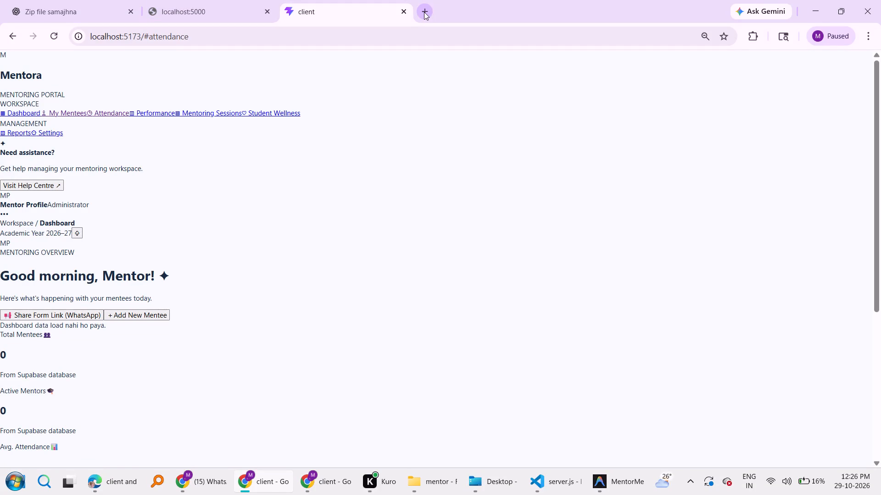
pyautogui.click(424, 12)
pyautogui.write('create g')
pyautogui.write('oogle form')
pyautogui.press('Return')
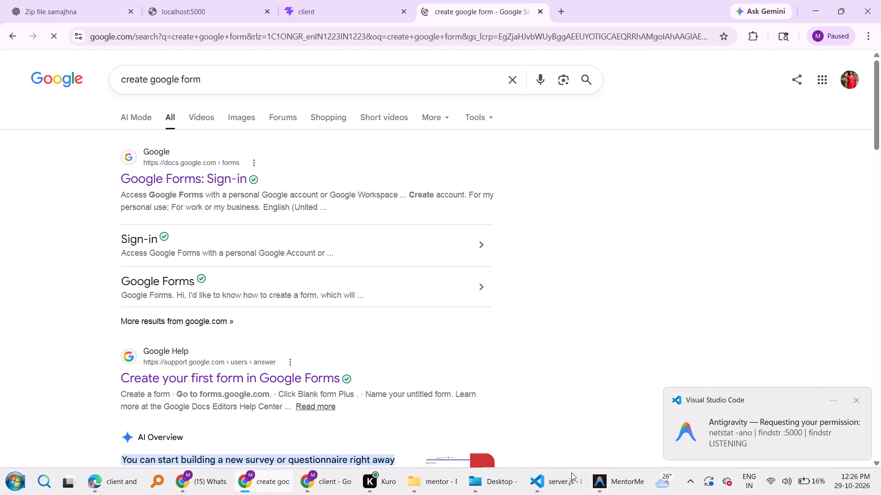
# Switch to Antigravity IDE, allow the agent's port 5000 status check this time, and return to the browser.
pyautogui.click(616, 485)
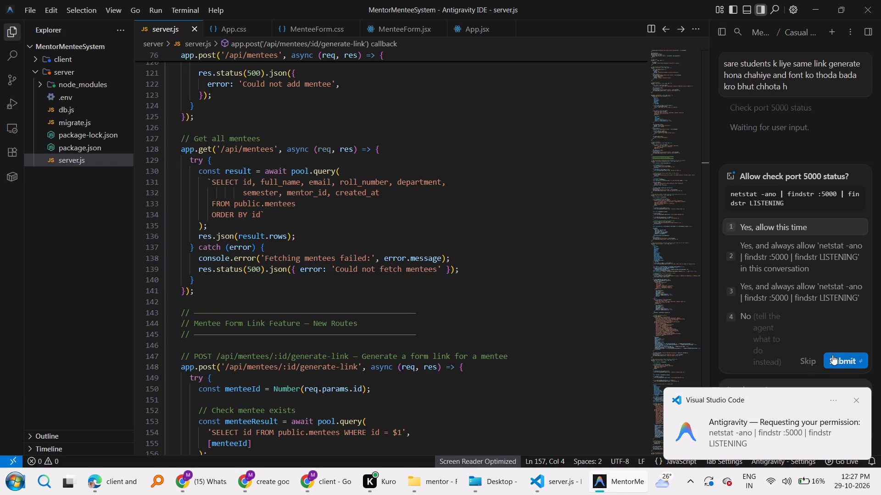
pyautogui.click(832, 355)
pyautogui.click(606, 494)
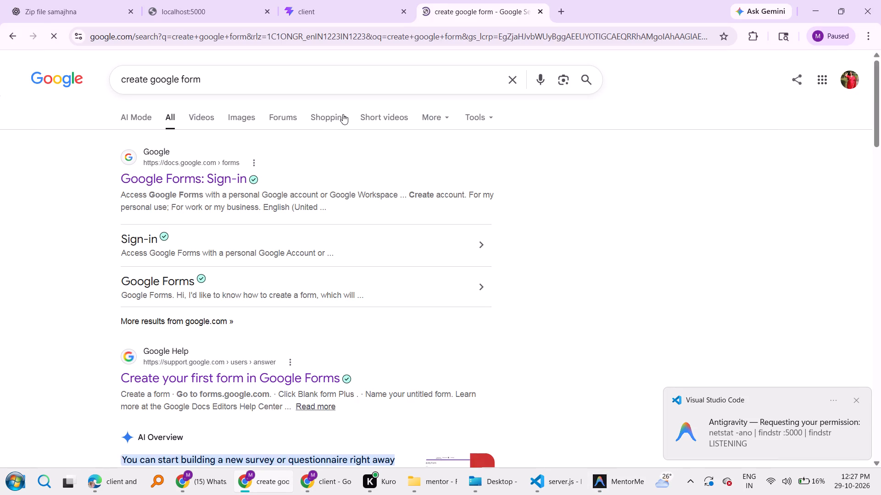
# Open Google Forms from the search results and try to start a blank form.
pyautogui.click(218, 181)
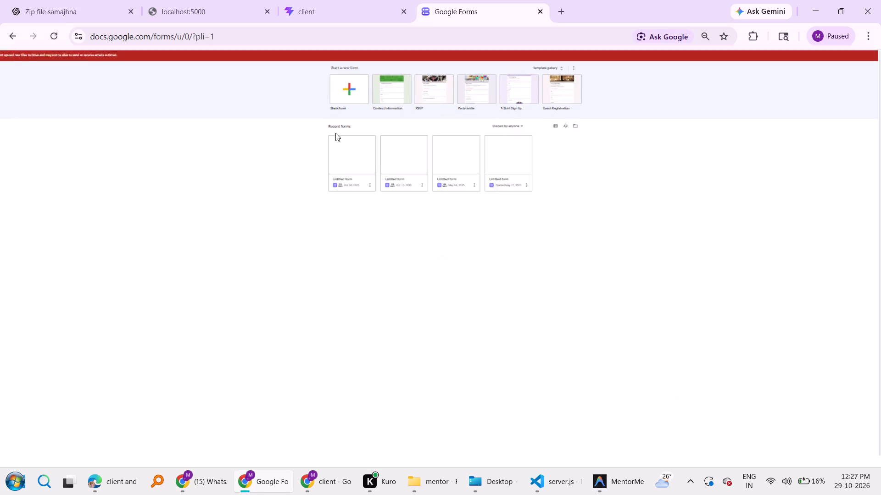
pyautogui.scroll(1, 335, 133)
pyautogui.click(394, 139)
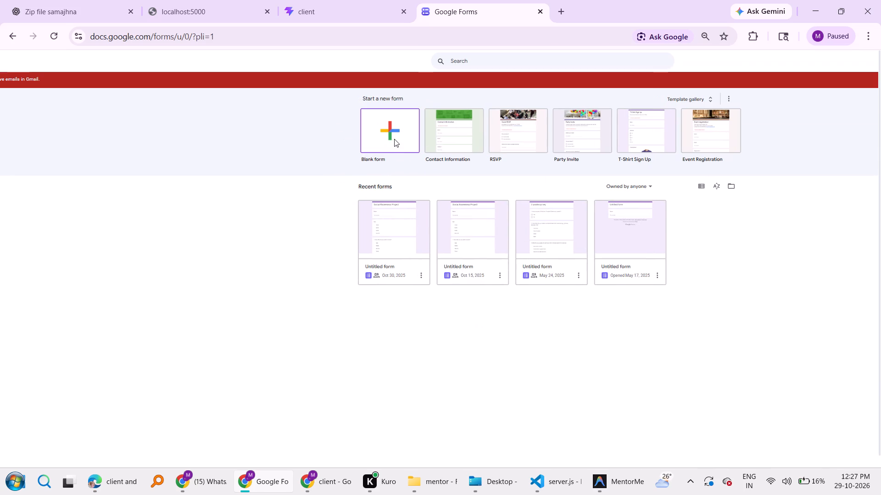
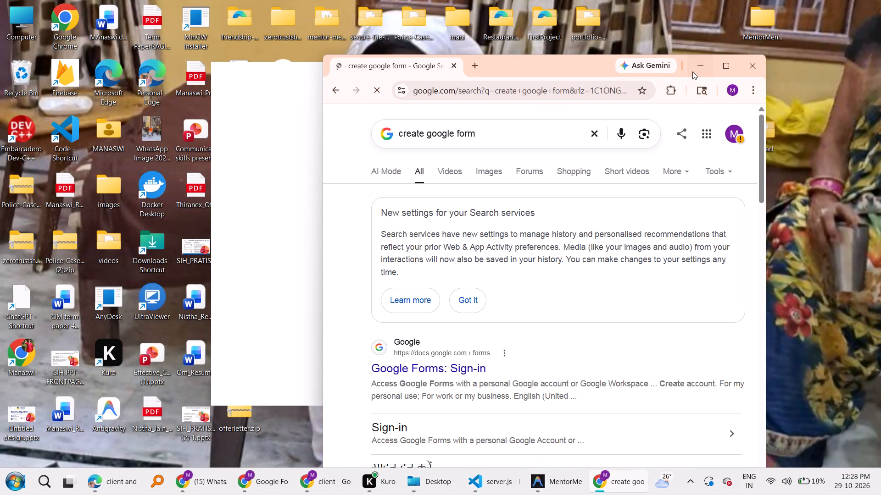
pyautogui.click(724, 69)
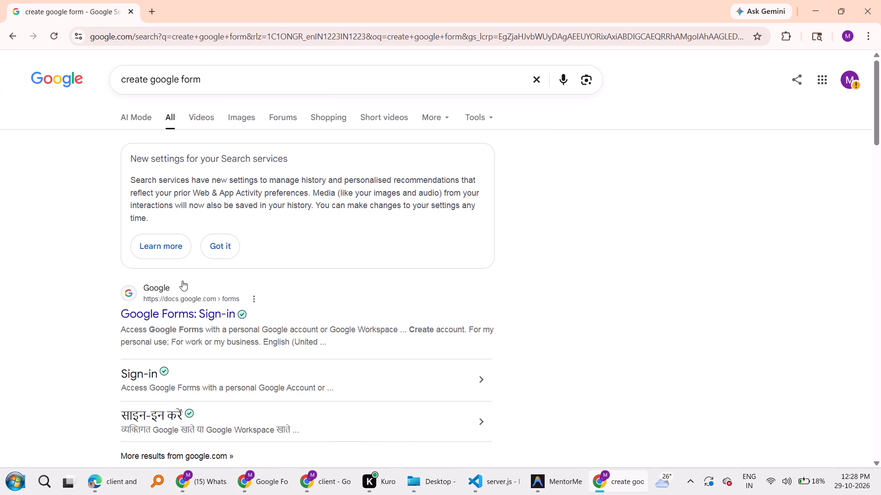
pyautogui.click(190, 309)
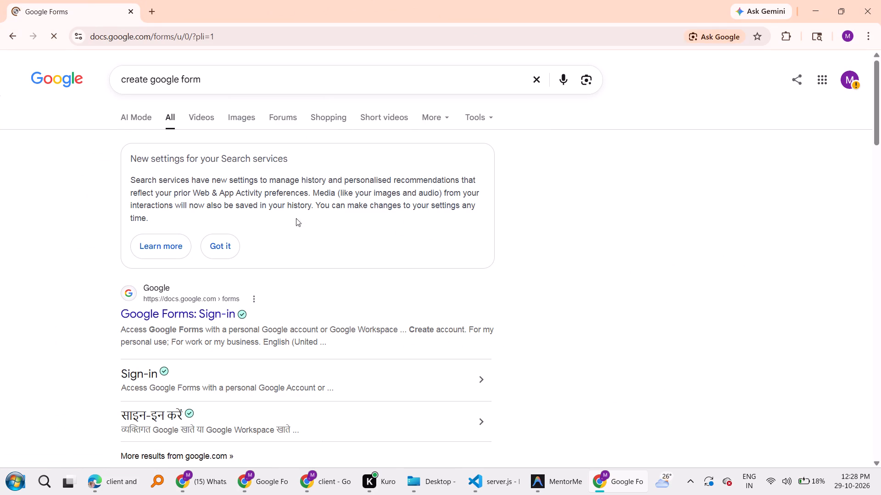
pyautogui.click(154, 163)
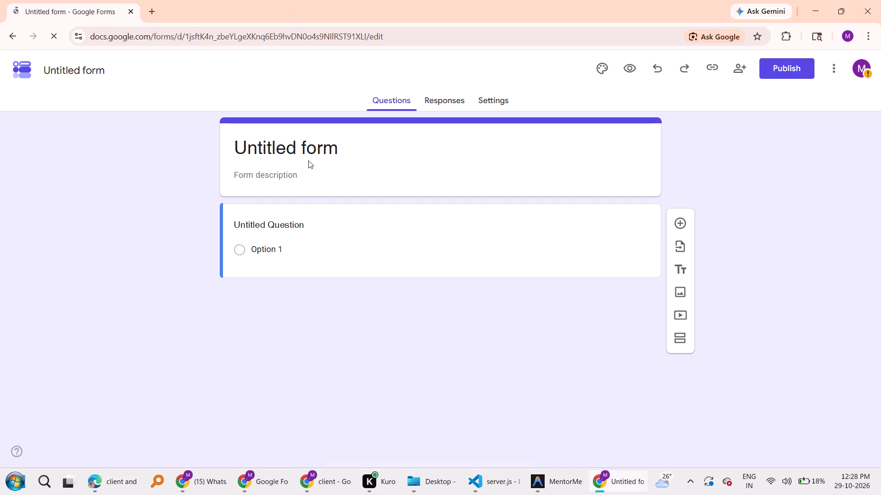
# Title the blank form "OD LIST".
pyautogui.click(323, 144)
pyautogui.tripleClick(323, 144)
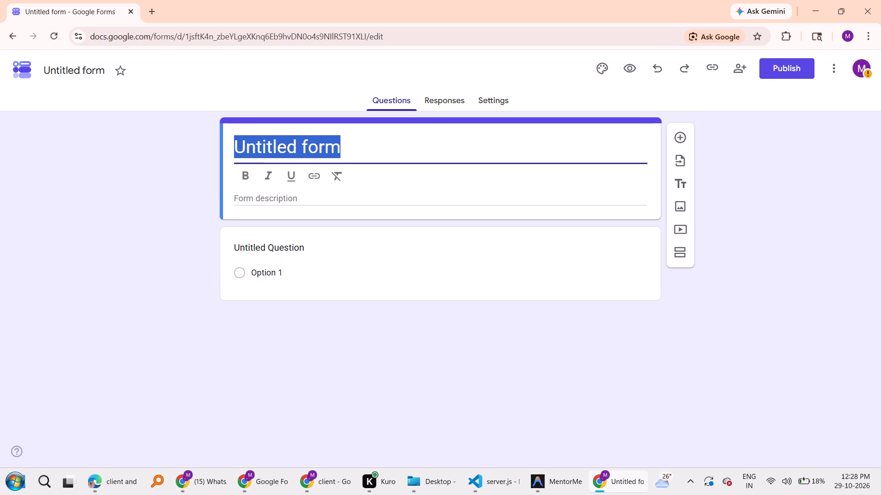
pyautogui.write('OD LIST')
# Replace the first question's placeholder text with "Name".
pyautogui.click(287, 249)
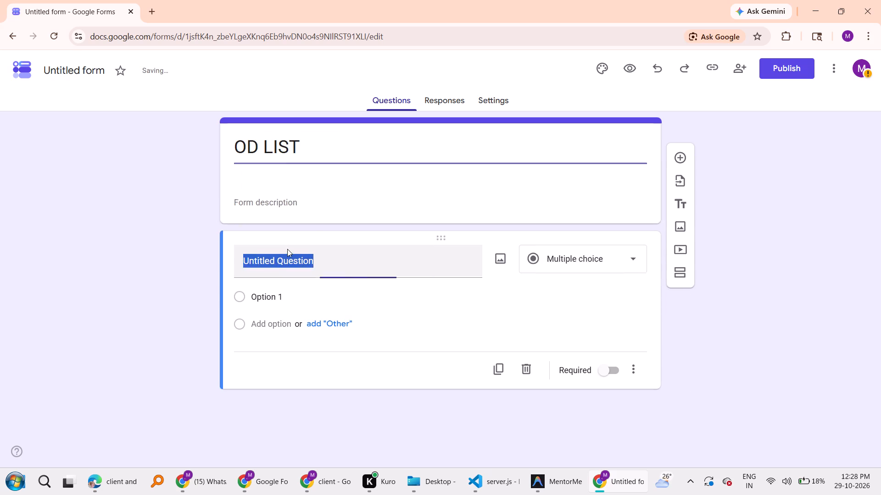
pyautogui.press('n')
pyautogui.press('BackSpace')
pyautogui.write('Name')
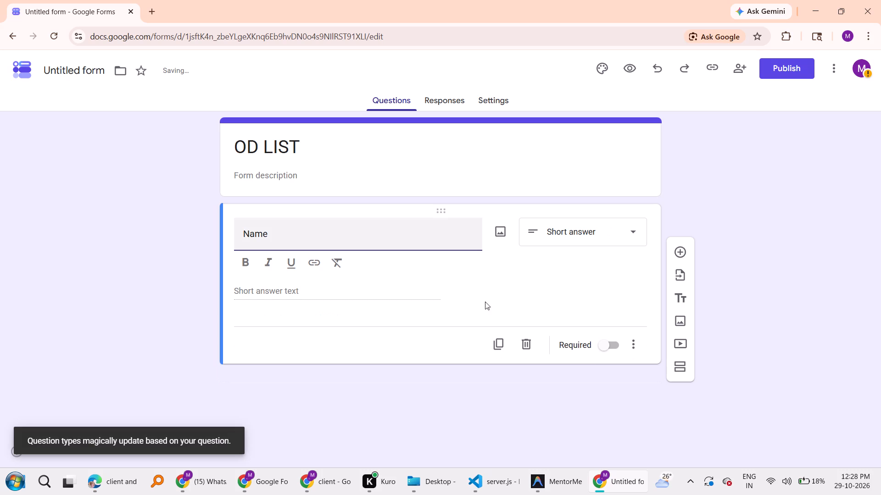
# Add a second question below Name, titled "Enrollment No.".
pyautogui.click(681, 252)
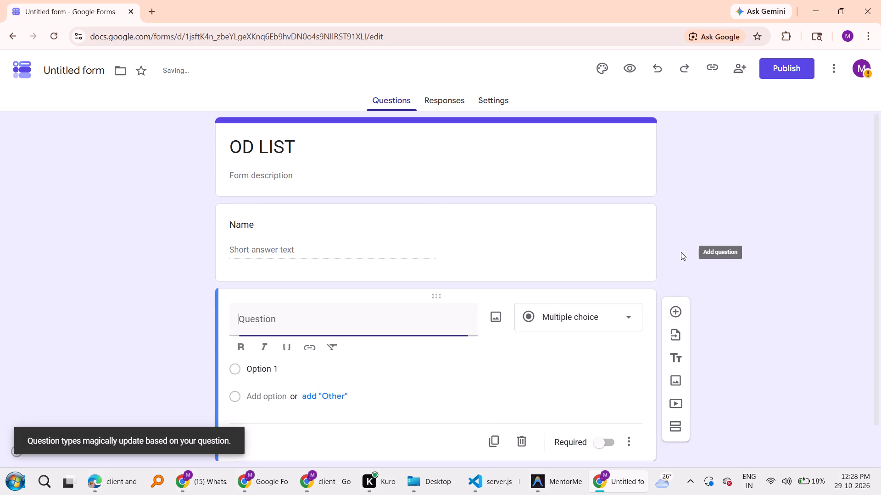
pyautogui.write('Enrllment')
pyautogui.press('BackSpace')
pyautogui.press('BackSpace')
pyautogui.press('BackSpace')
pyautogui.press('BackSpace')
pyautogui.press('BackSpace')
pyautogui.press('BackSpace')
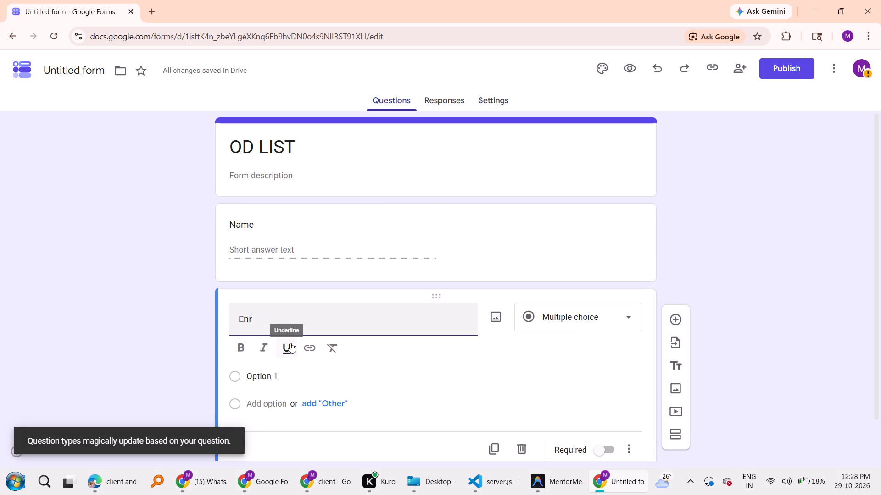
pyautogui.write('ollment No.')
pyautogui.press('BackSpace')
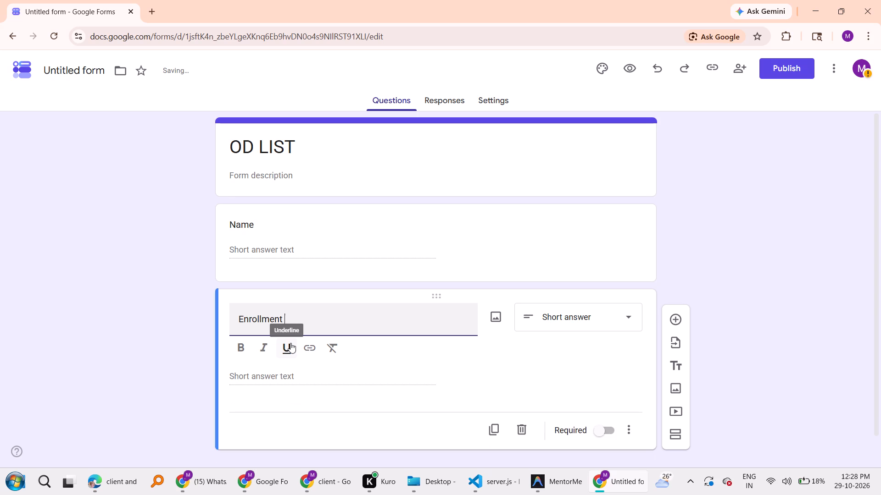
pyautogui.write('no')
pyautogui.press('BackSpace')
pyautogui.press('BackSpace')
pyautogui.write('No.')
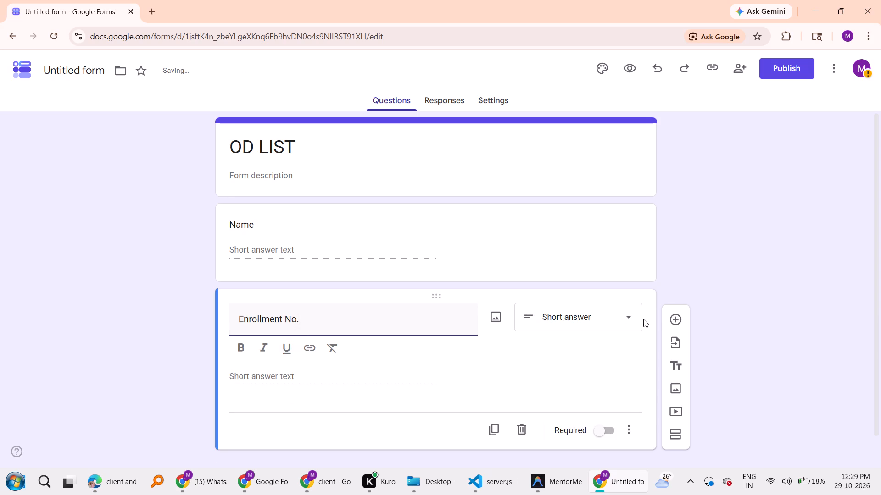
# Add a "Course" question of the short answer type below Enrollment No., with another blank question after it.
pyautogui.click(675, 314)
pyautogui.scroll(-1, 404, 329)
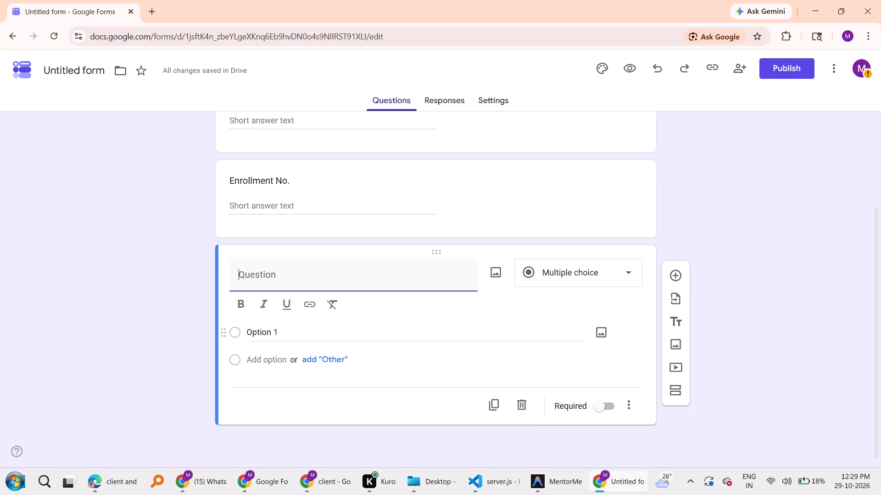
pyautogui.write('Course')
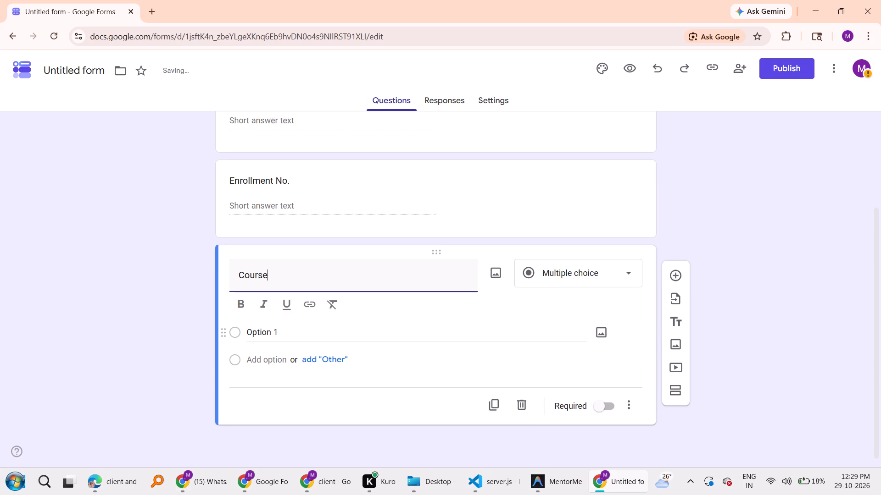
pyautogui.click(680, 278)
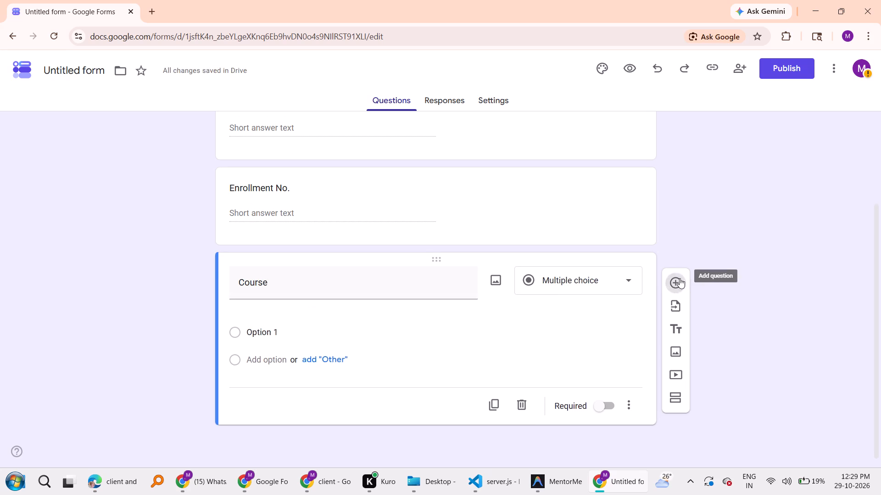
pyautogui.click(266, 280)
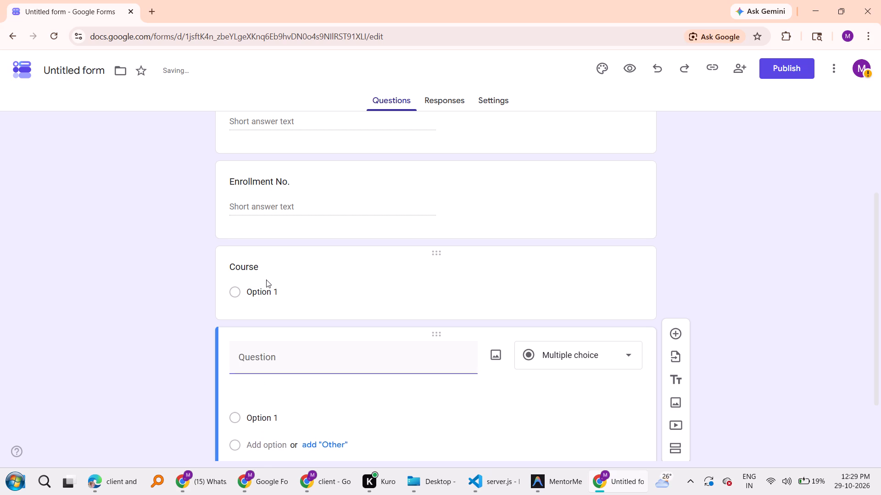
pyautogui.click(620, 278)
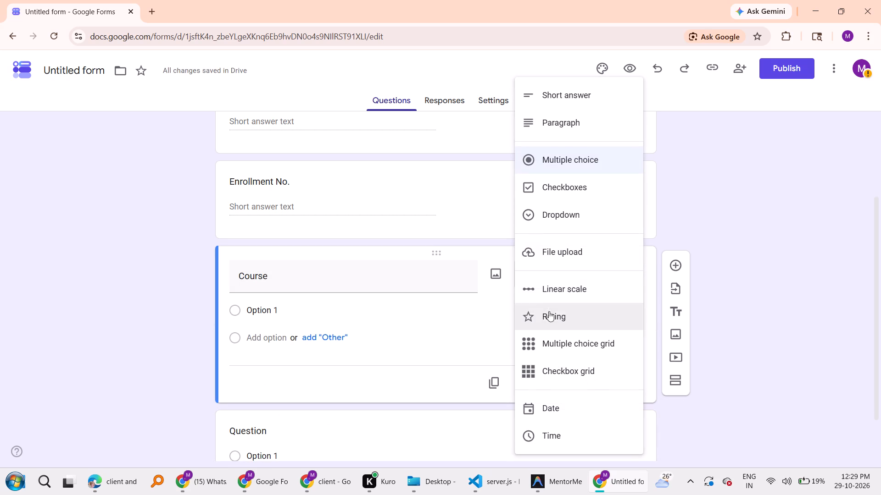
pyautogui.click(575, 92)
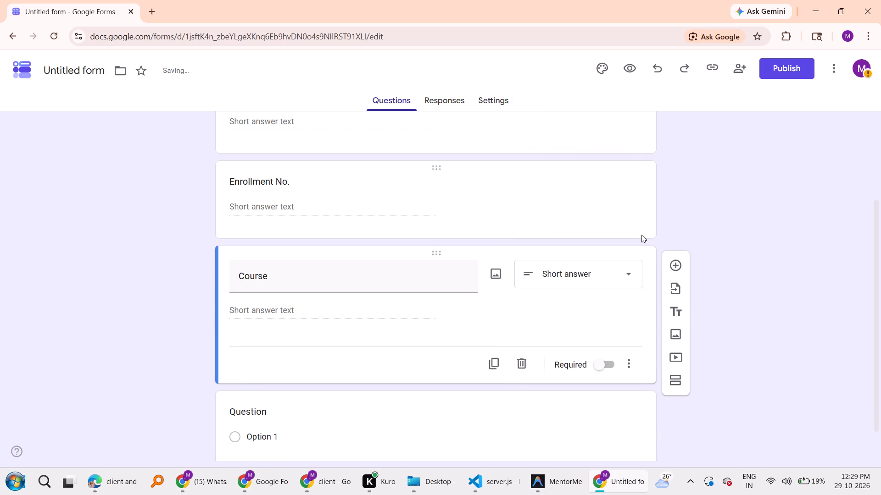
# Title the blank question below Course "Section" and set its type to short answer.
pyautogui.scroll(-1, 437, 435)
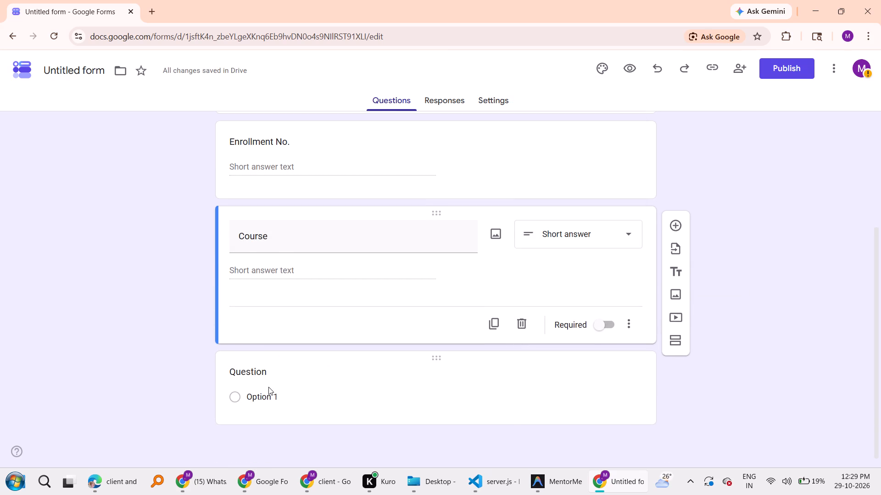
pyautogui.click(268, 387)
pyautogui.click(285, 327)
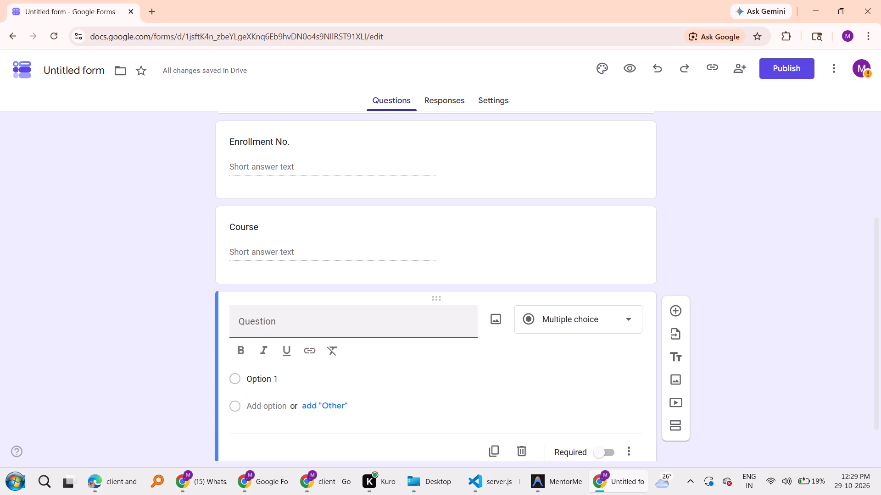
pyautogui.write('Semester')
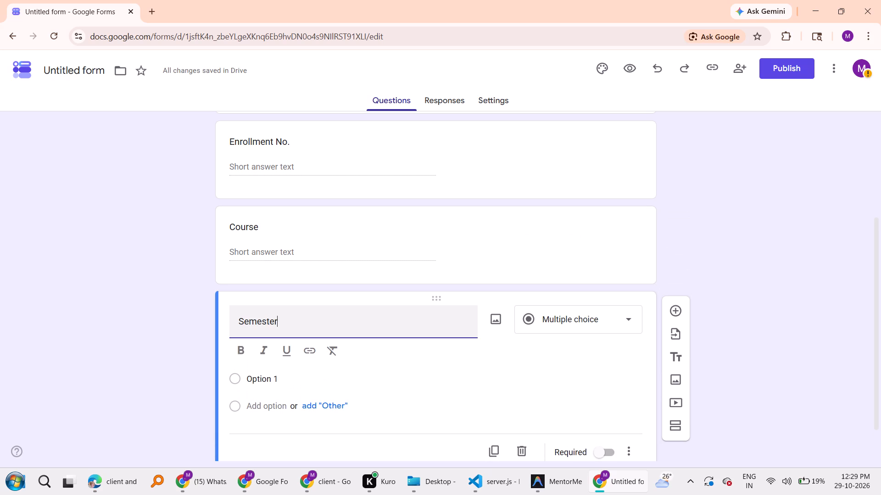
pyautogui.press('BackSpace')
pyautogui.press('BackSpace')
pyautogui.press('BackSpace')
pyautogui.press('BackSpace')
pyautogui.press('BackSpace')
pyautogui.press('BackSpace')
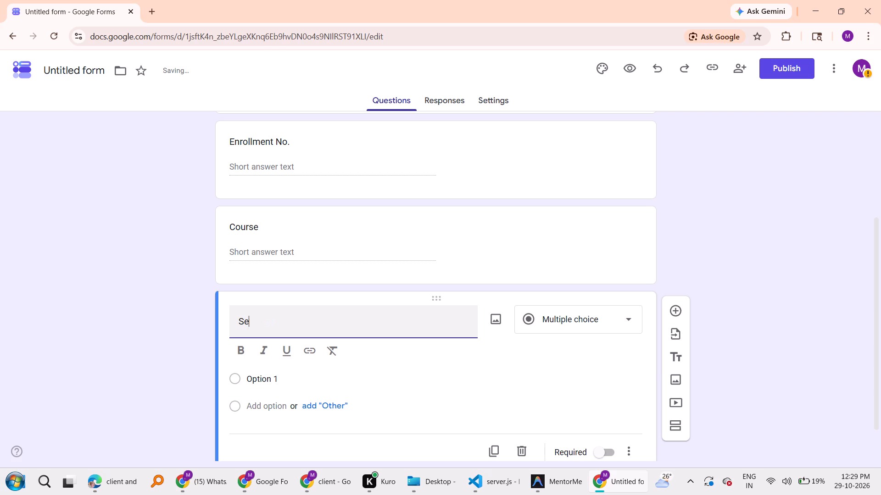
pyautogui.press('BackSpace')
pyautogui.write('ectio')
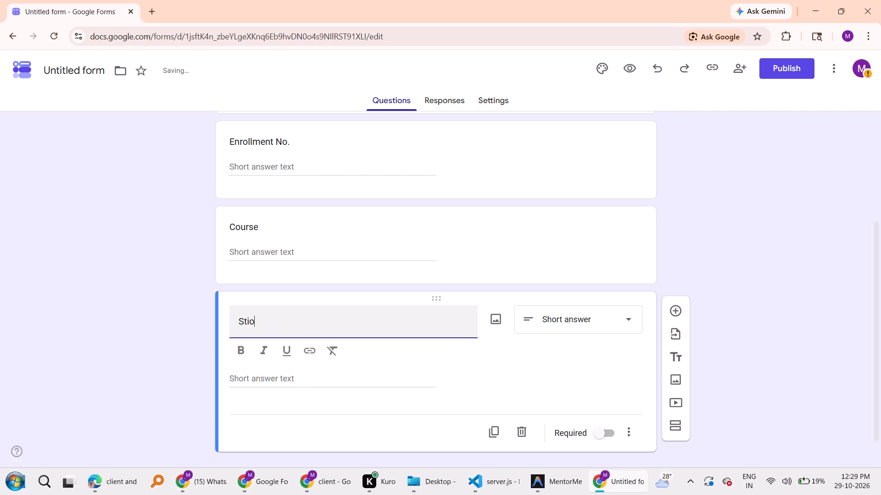
pyautogui.press('BackSpace')
pyautogui.press('BackSpace')
pyautogui.press('BackSpace')
pyautogui.write('ection')
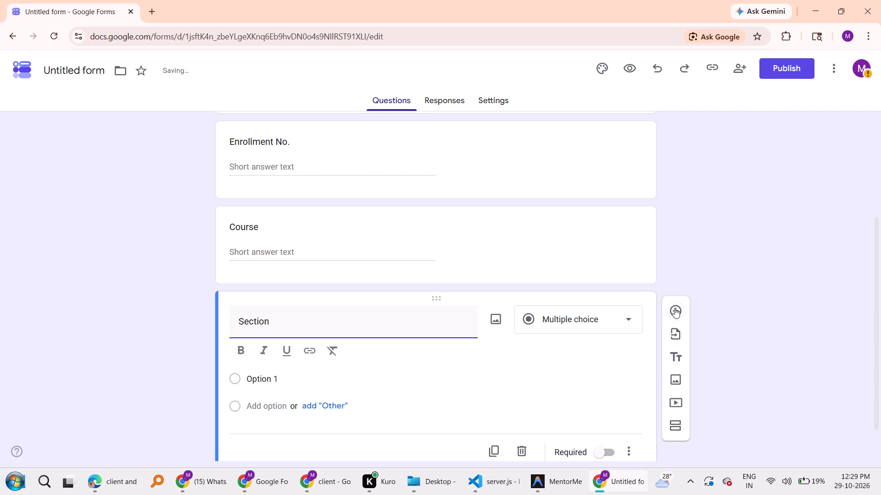
pyautogui.click(621, 312)
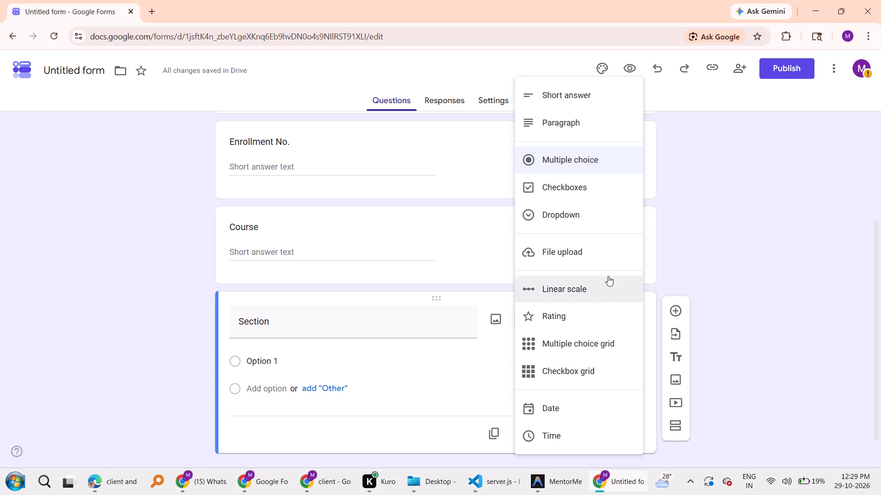
pyautogui.click(600, 89)
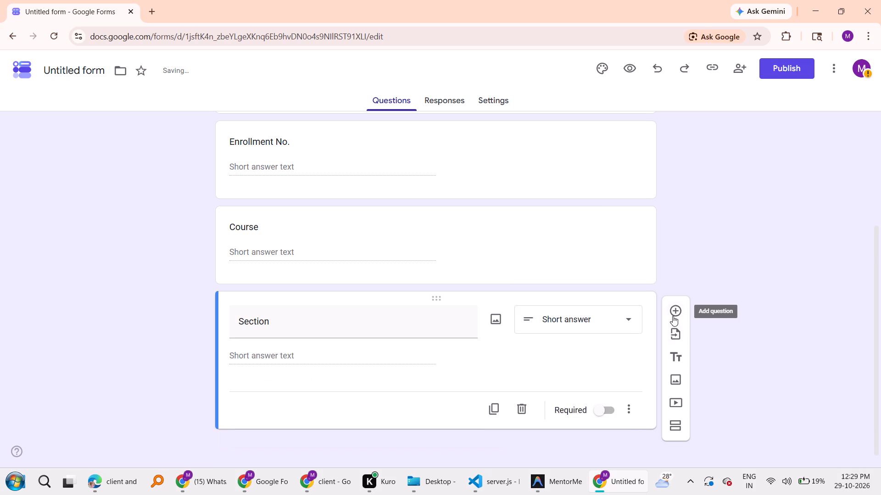
# Add a "Semester" question below Section and set its type to short answer.
pyautogui.click(675, 314)
pyautogui.scroll(-1, 449, 372)
pyautogui.write('Semester')
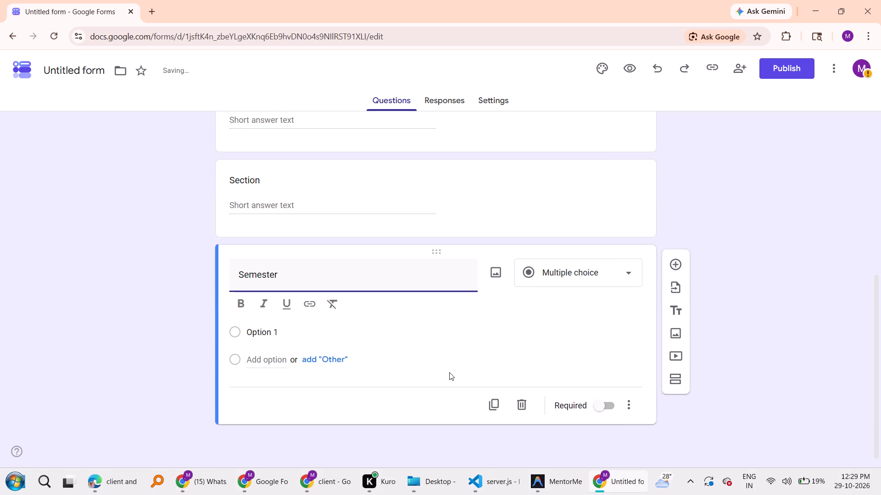
pyautogui.click(613, 275)
pyautogui.click(604, 94)
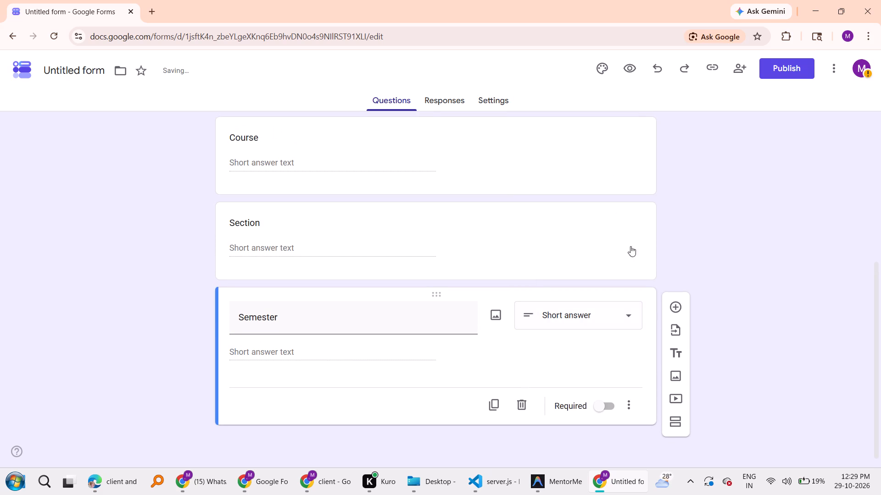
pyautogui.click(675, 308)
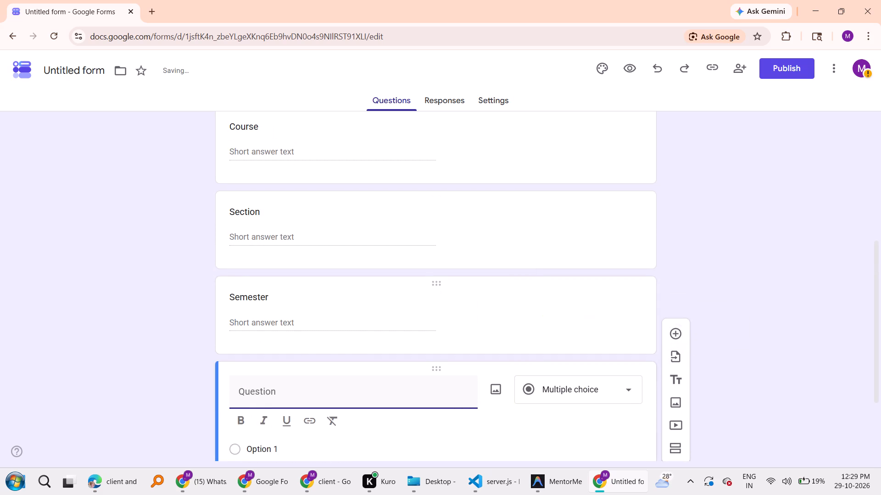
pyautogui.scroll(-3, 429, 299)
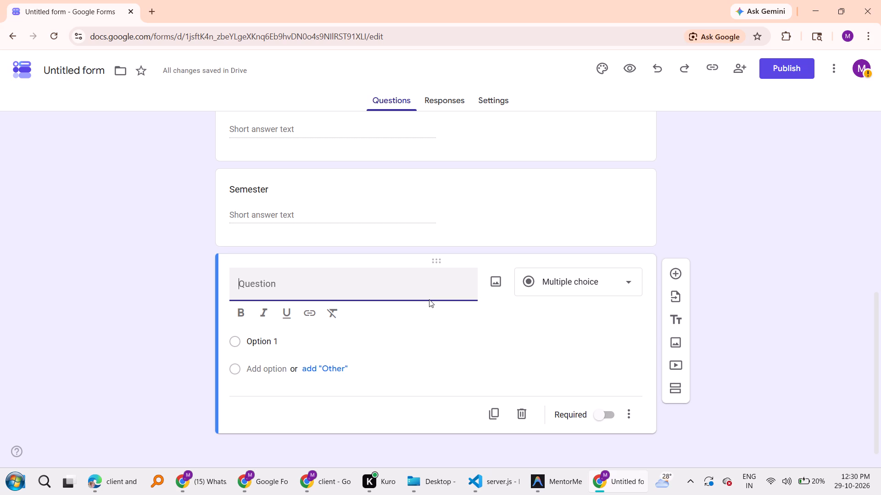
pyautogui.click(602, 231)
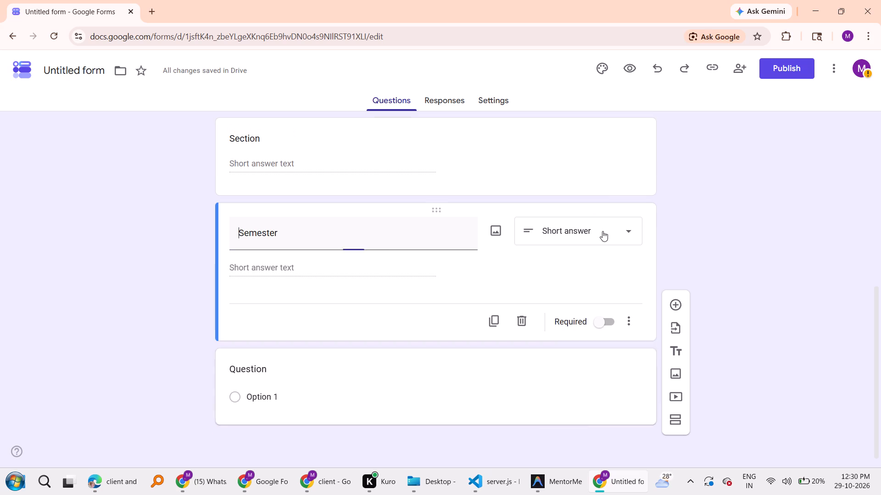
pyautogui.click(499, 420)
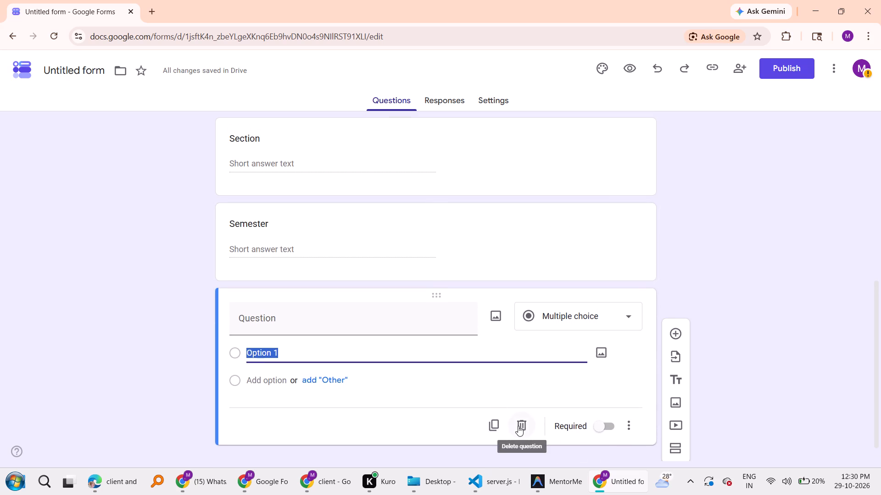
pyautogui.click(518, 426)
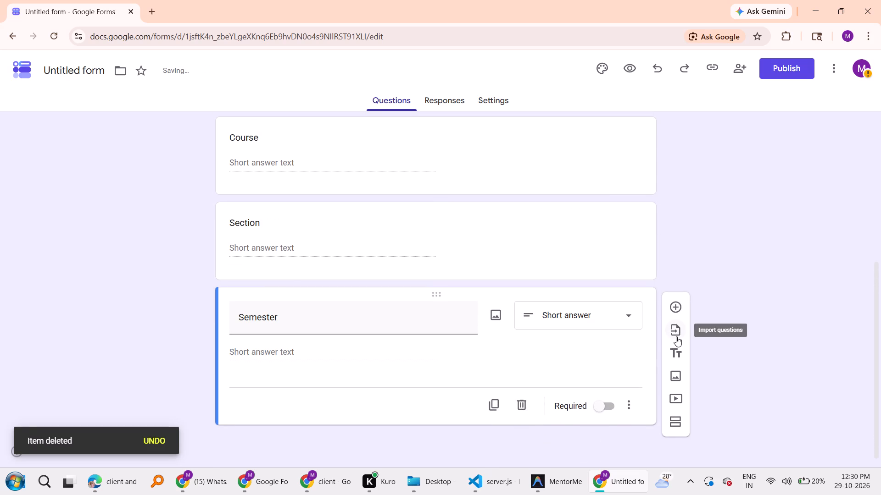
# Add a new section below the Semester question and title it "28 October".
pyautogui.click(680, 420)
pyautogui.scroll(-1, 324, 397)
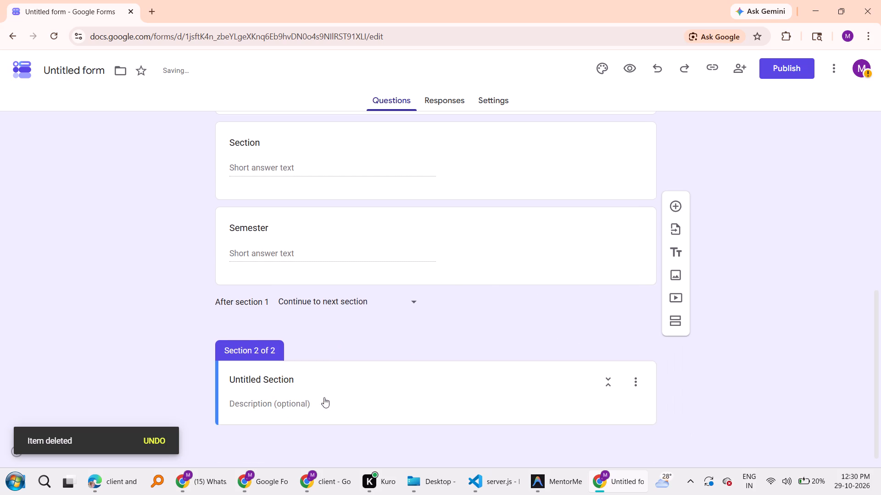
pyautogui.scroll(-1, 324, 397)
pyautogui.doubleClick(298, 383)
pyautogui.tripleClick(298, 383)
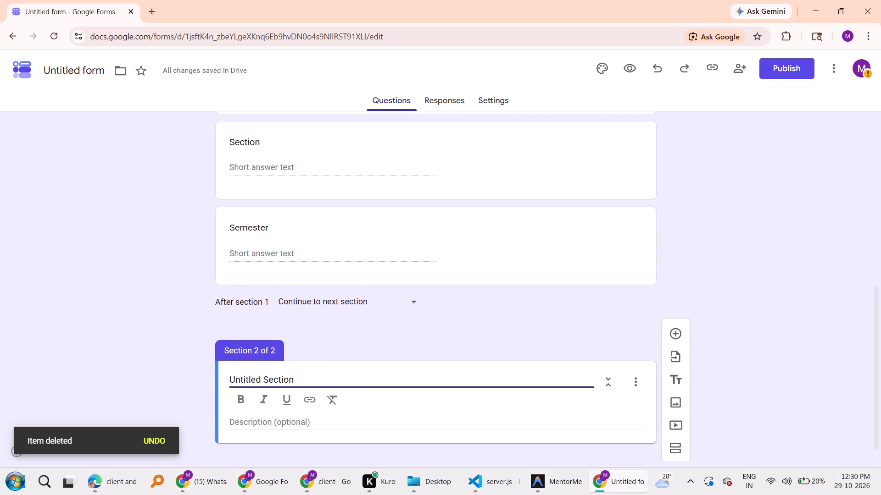
pyautogui.click(298, 383)
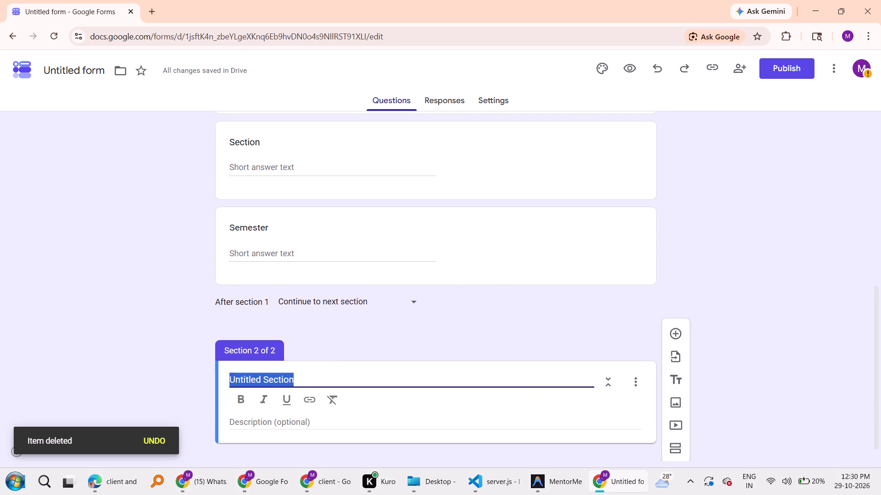
pyautogui.hotkey('shift', '@')
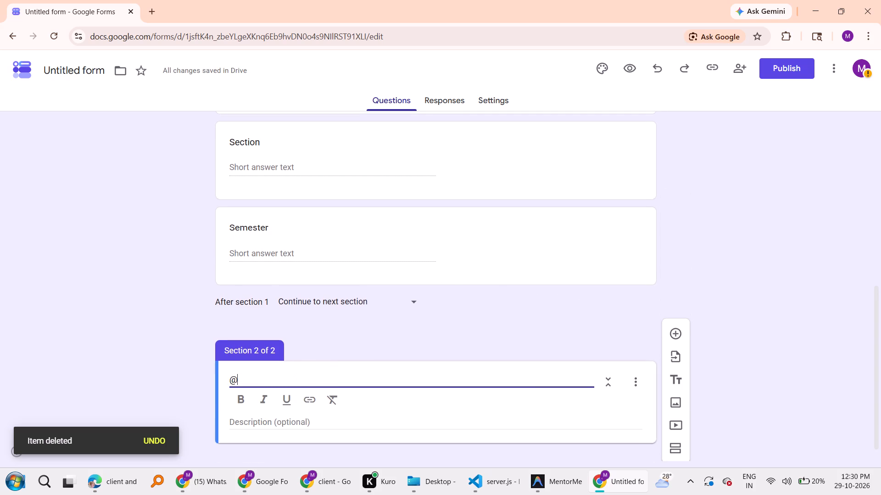
pyautogui.press('BackSpace')
pyautogui.write('28')
pyautogui.press('space')
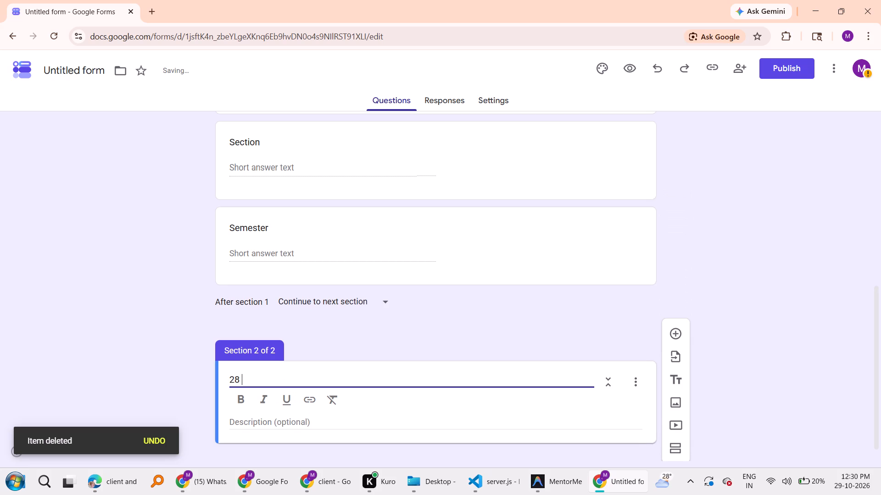
pyautogui.write('October')
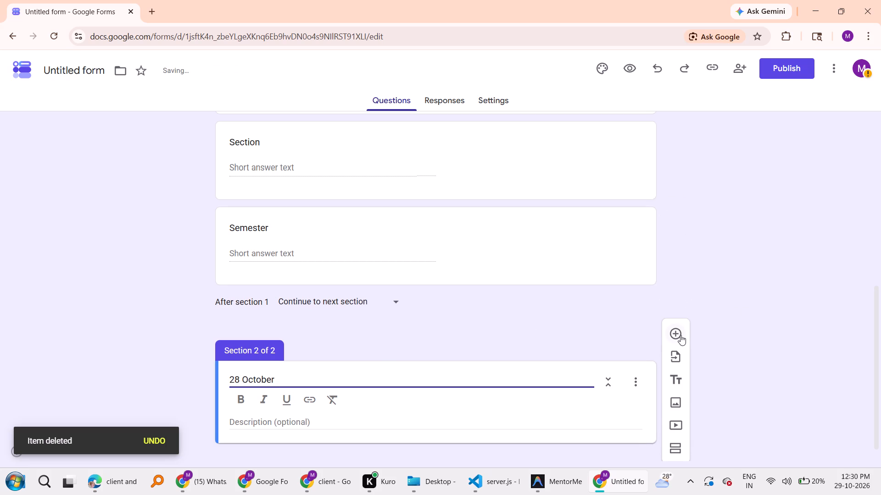
# Add a question to the 28 October section and title it "write all class".
pyautogui.click(680, 335)
pyautogui.scroll(-2, 300, 402)
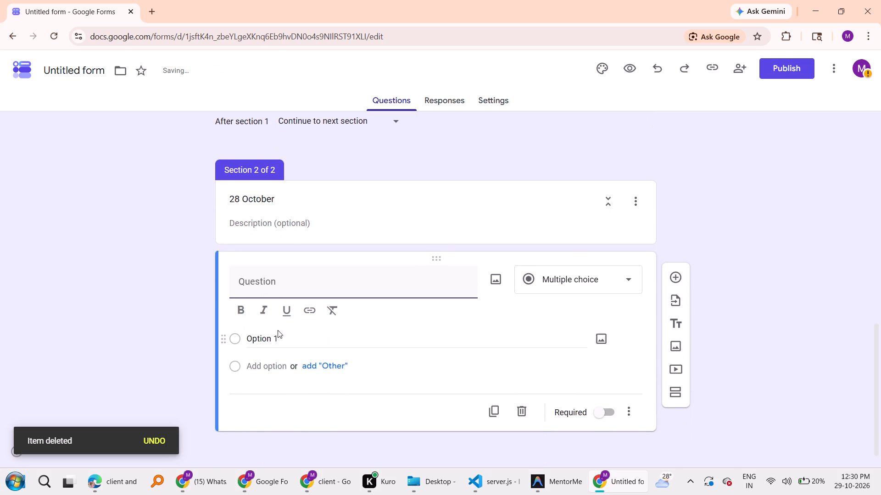
pyautogui.click(280, 286)
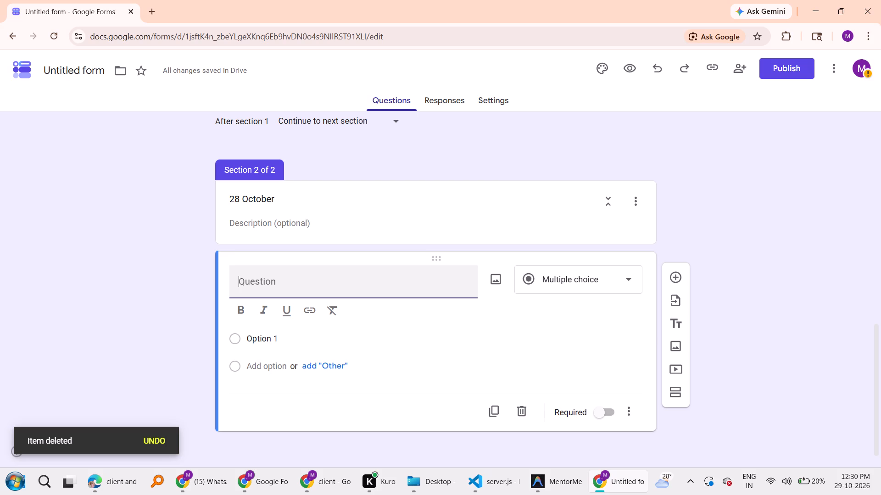
pyautogui.write('Fir')
pyautogui.press('BackSpace')
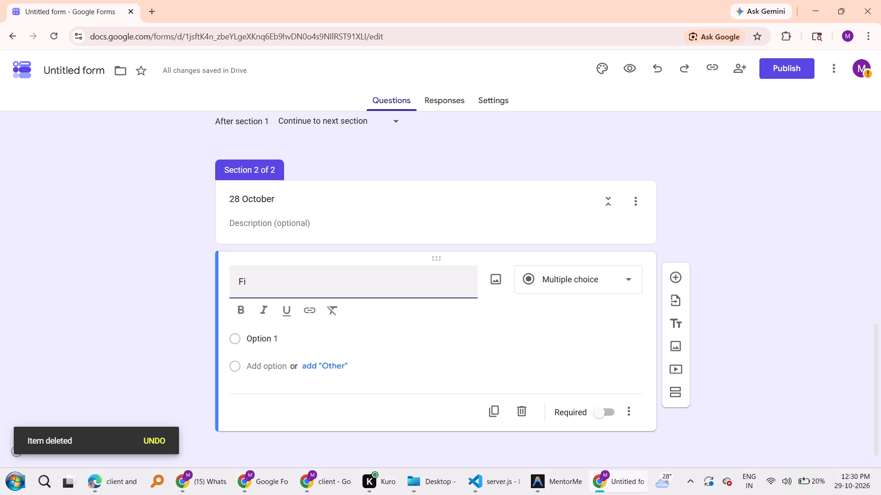
pyautogui.press('BackSpace')
pyautogui.press('BackSpace')
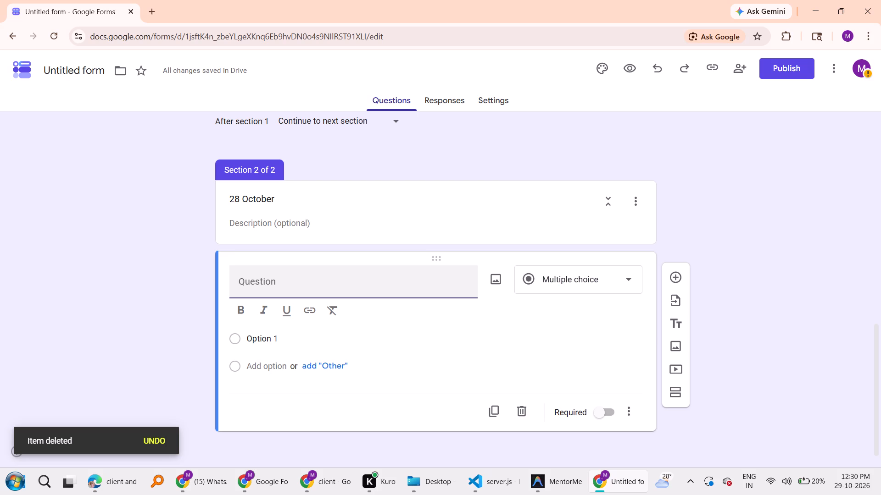
pyautogui.write('write all class')
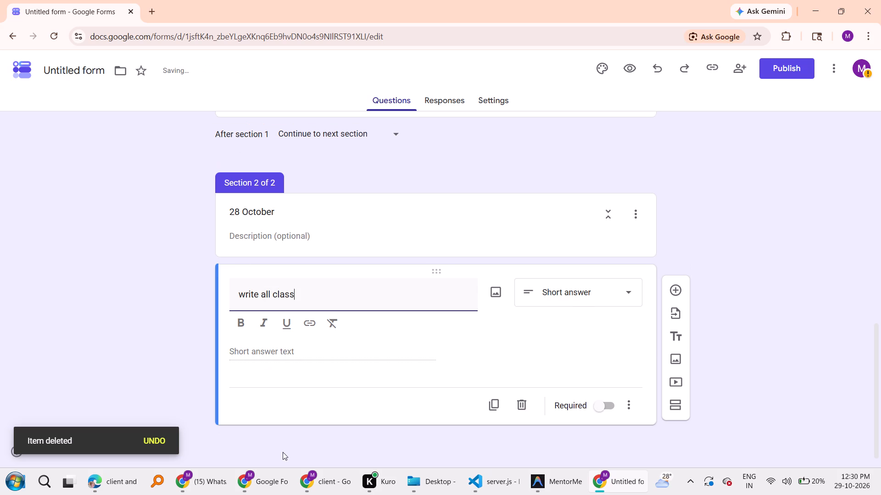
# Switch to the other Chrome window showing the Google Forms home page and open a new tab.
pyautogui.click(267, 494)
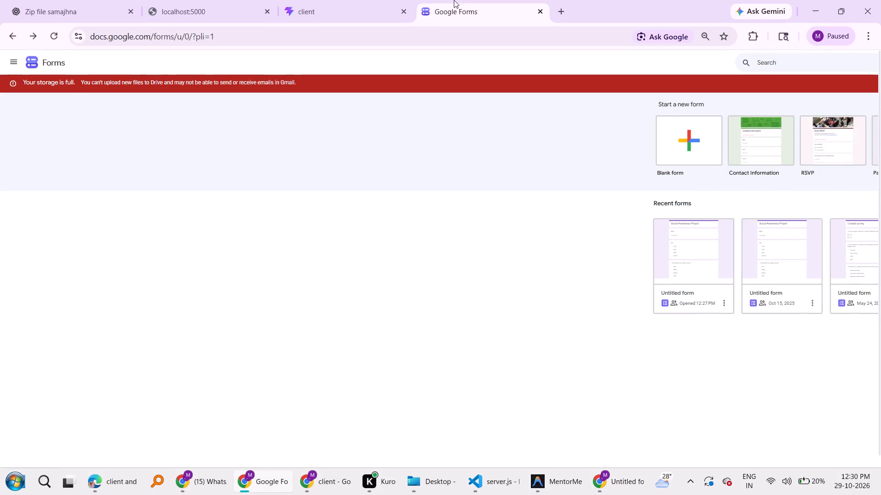
pyautogui.click(561, 11)
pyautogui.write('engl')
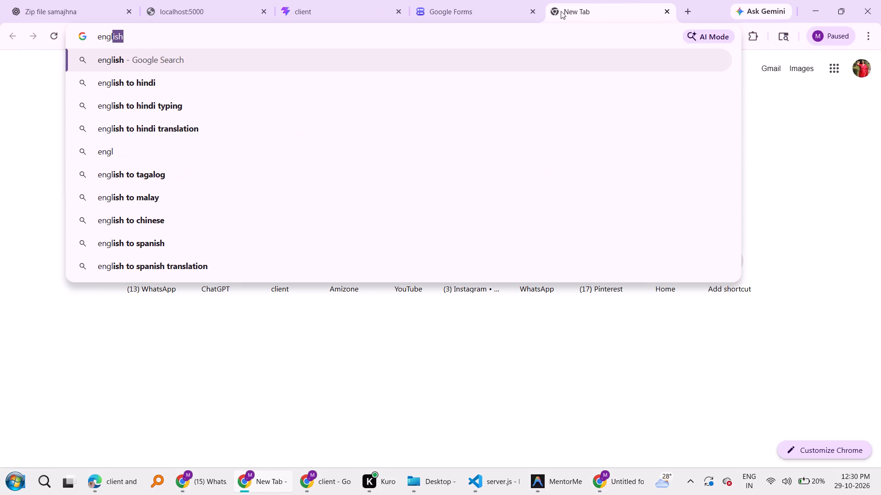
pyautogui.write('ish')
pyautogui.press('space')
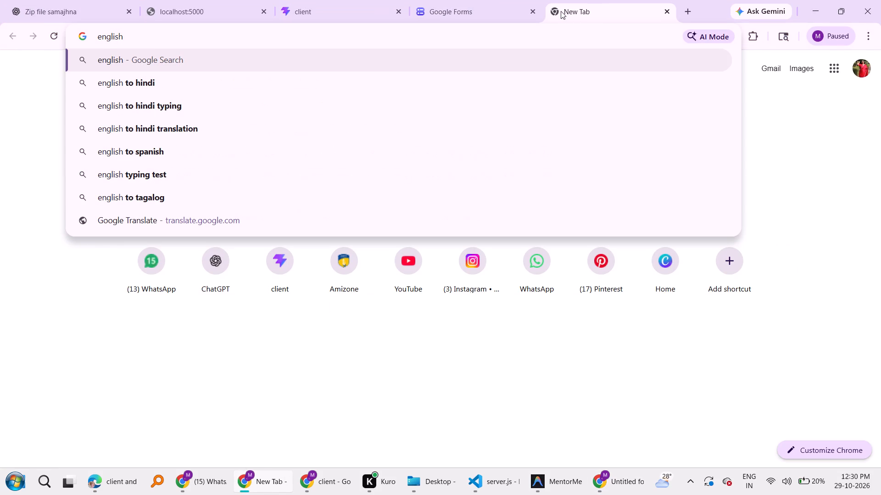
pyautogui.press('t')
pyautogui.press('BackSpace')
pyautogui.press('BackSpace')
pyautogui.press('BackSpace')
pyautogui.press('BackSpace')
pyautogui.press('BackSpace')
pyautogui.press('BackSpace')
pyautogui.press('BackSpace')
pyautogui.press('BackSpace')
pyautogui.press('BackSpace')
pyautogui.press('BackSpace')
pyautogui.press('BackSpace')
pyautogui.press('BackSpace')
# Search the web for "hindi to english" and start a text entry in the translator.
pyautogui.write('hinf')
pyautogui.press('BackSpace')
pyautogui.write('di to english')
pyautogui.press('Return')
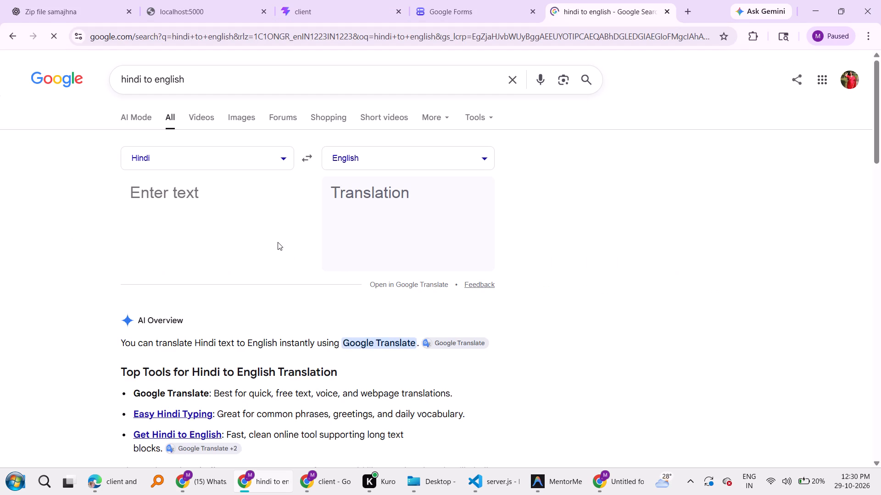
pyautogui.click(258, 210)
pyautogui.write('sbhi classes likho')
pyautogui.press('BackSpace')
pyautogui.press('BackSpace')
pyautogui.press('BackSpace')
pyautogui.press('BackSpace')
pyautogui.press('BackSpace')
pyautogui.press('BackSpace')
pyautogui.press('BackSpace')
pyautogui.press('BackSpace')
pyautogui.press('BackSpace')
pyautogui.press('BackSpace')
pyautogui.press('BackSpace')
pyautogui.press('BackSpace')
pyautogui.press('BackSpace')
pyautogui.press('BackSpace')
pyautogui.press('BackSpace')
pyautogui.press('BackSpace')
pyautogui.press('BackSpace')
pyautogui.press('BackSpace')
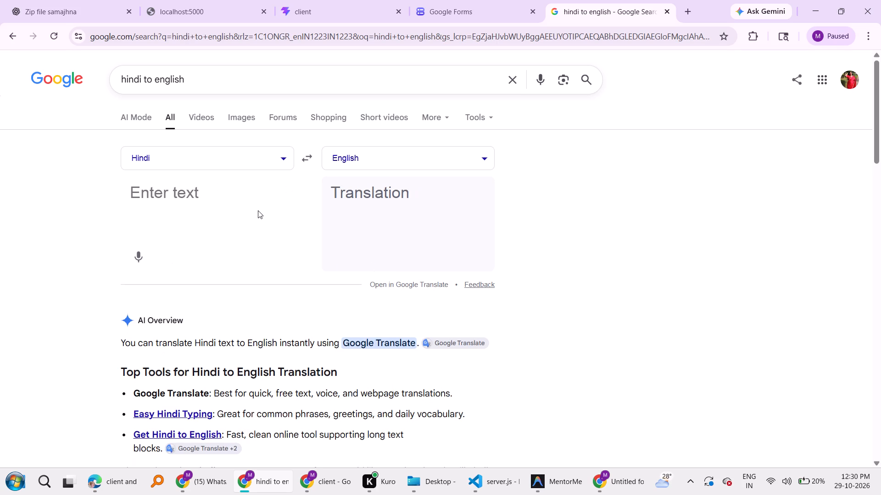
# Translate "28 october ki sari classes likho with faculty code faculty name subject code subject name" from Hindi to English and copy the translation.
pyautogui.write('28')
pyautogui.press('space')
pyautogui.write('october ki sari classse')
pyautogui.press('BackSpace')
pyautogui.press('BackSpace')
pyautogui.write('es likho')
pyautogui.press('space')
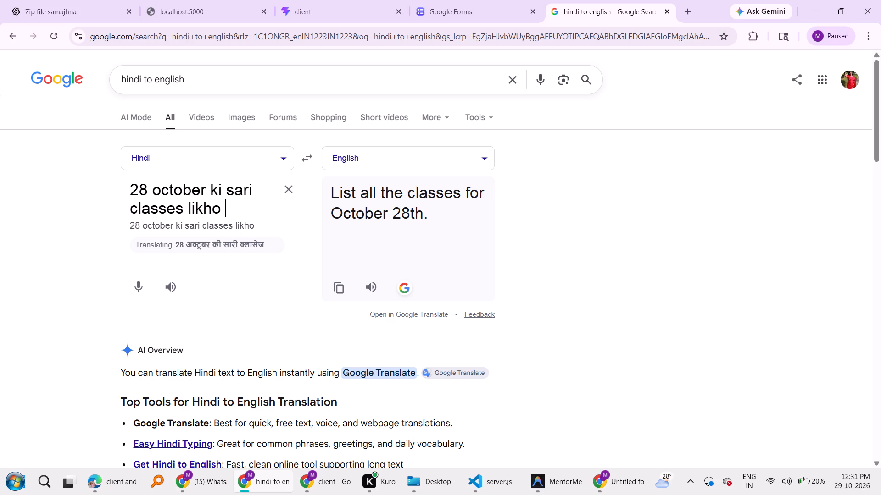
pyautogui.write('with faculty code faculty name subject code s')
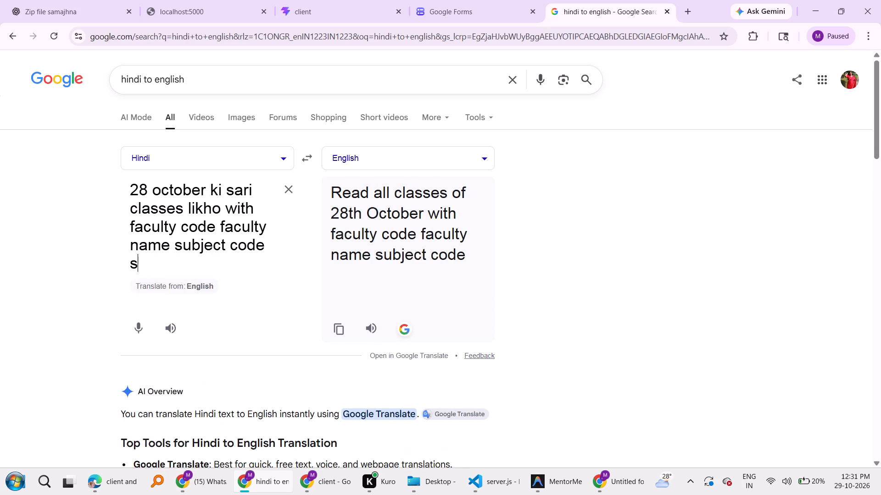
pyautogui.write('ubject name')
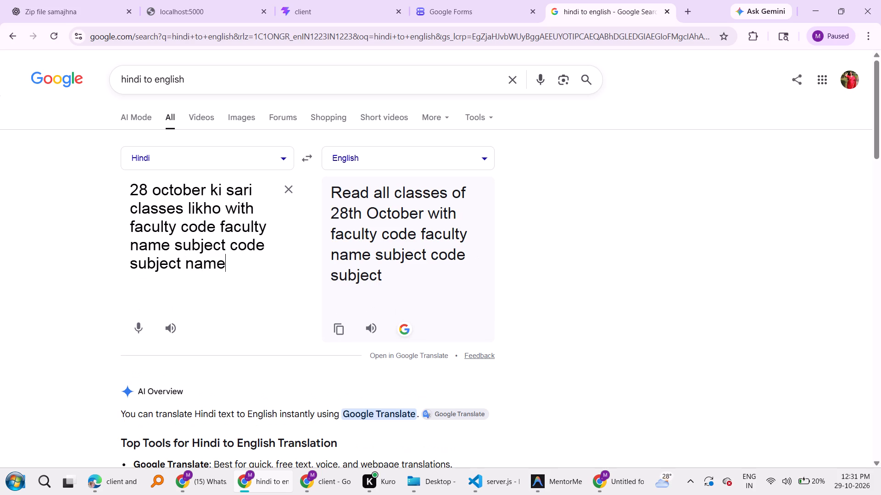
pyautogui.press('Return')
pyautogui.tripleClick(370, 203)
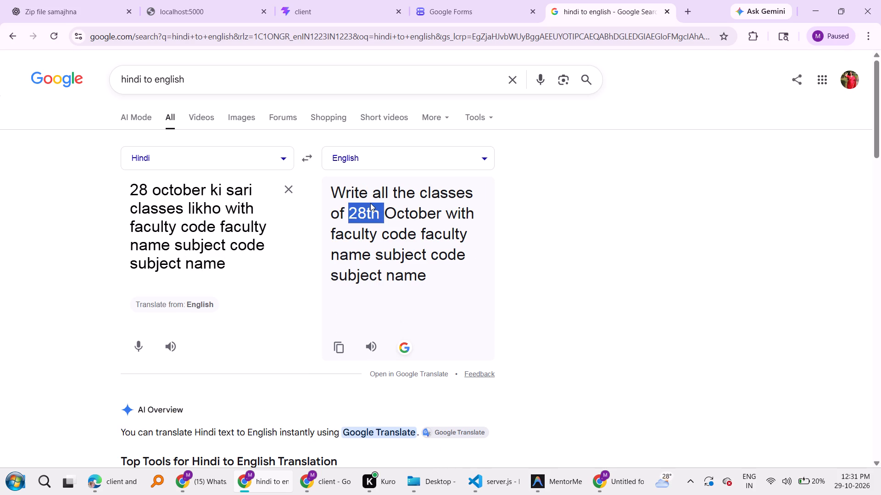
pyautogui.hotkey('ctrl', 'c')
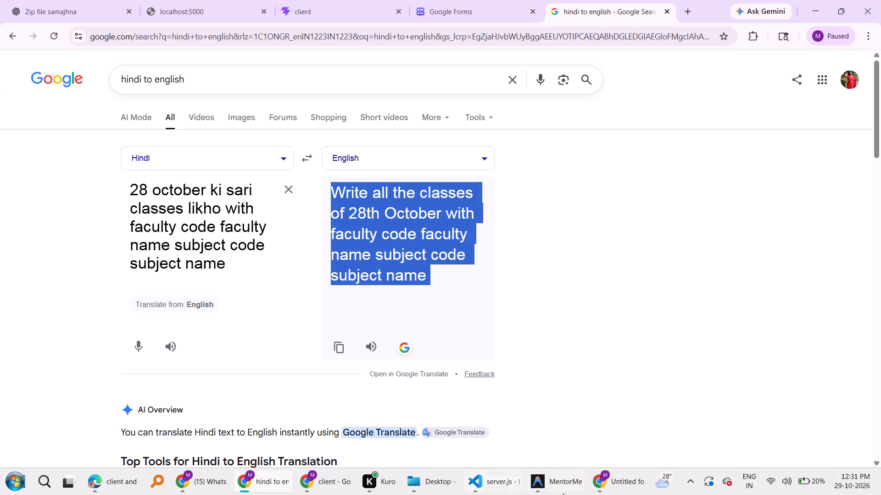
# Return to the form and replace the "write all class" question title with the copied translation, ending it with a period.
pyautogui.click(611, 486)
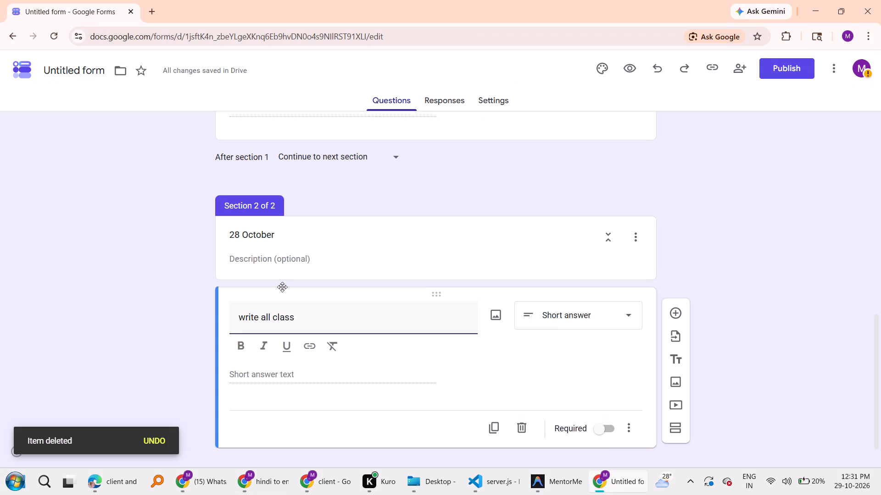
pyautogui.click(295, 313)
pyautogui.hotkey('ctrl', 'a')
pyautogui.hotkey('ctrl', 'v')
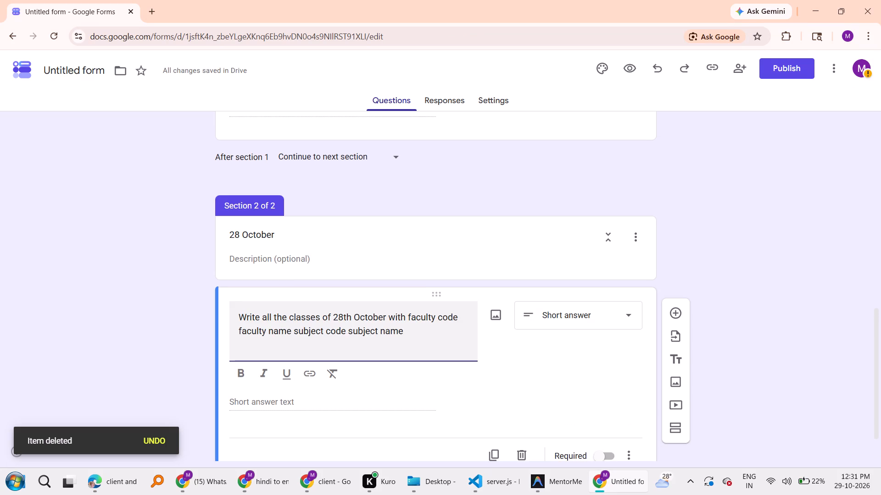
pyautogui.press('BackSpace')
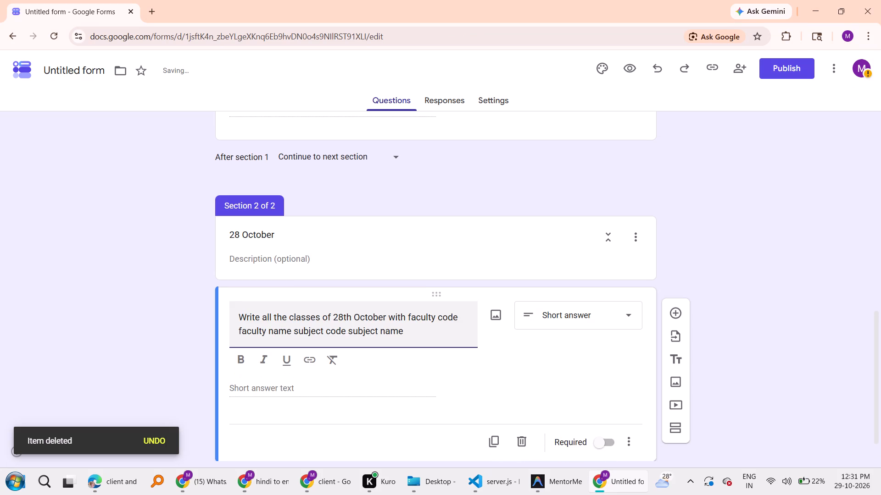
pyautogui.press('.')
pyautogui.scroll(-1, 446, 319)
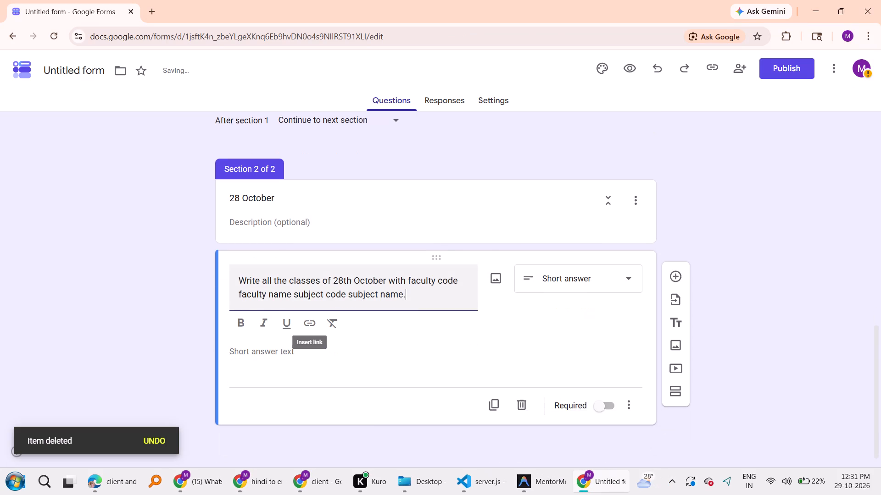
pyautogui.scroll(-1, 446, 319)
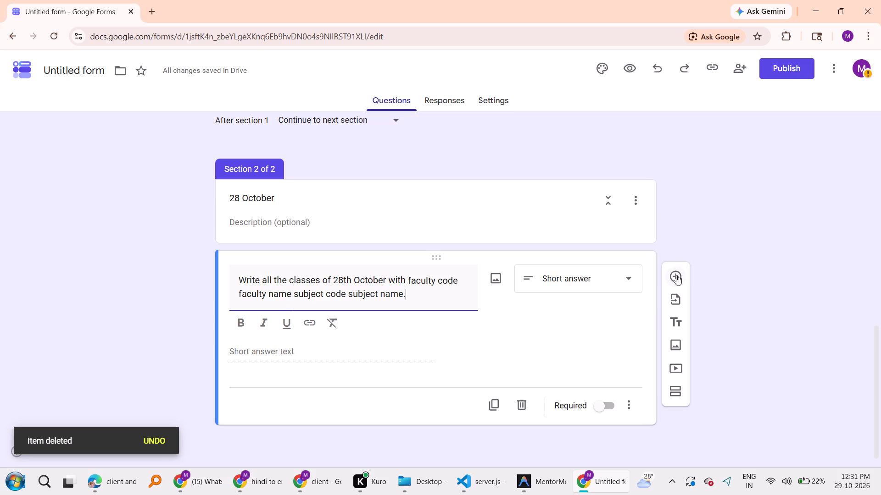
pyautogui.click(335, 353)
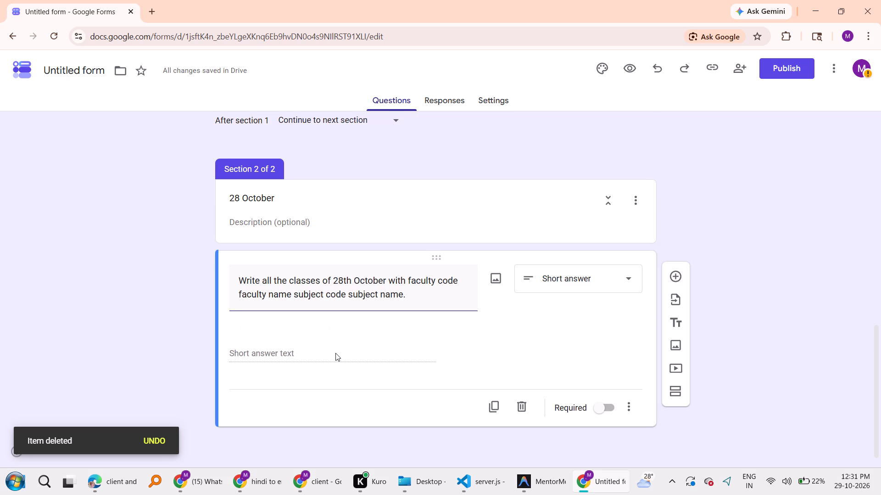
pyautogui.click(331, 349)
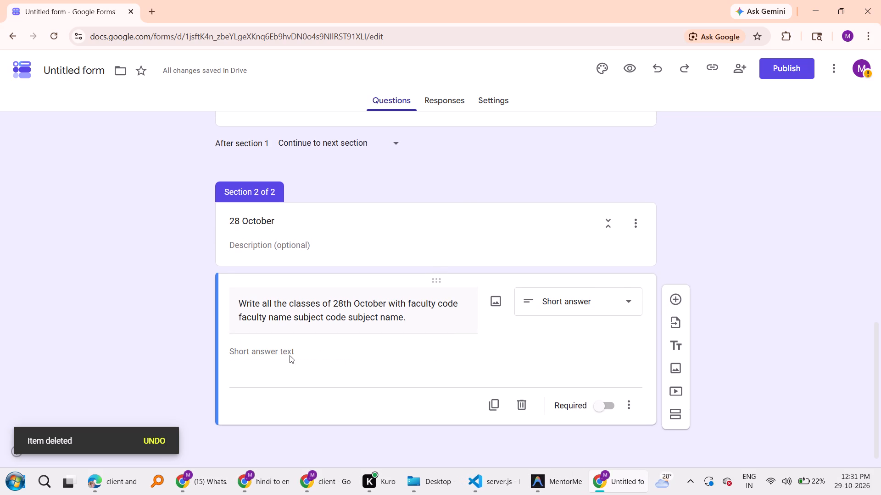
# Move the question's title text about 28th October classes into the section title, replacing "28 October".
pyautogui.tripleClick(423, 313)
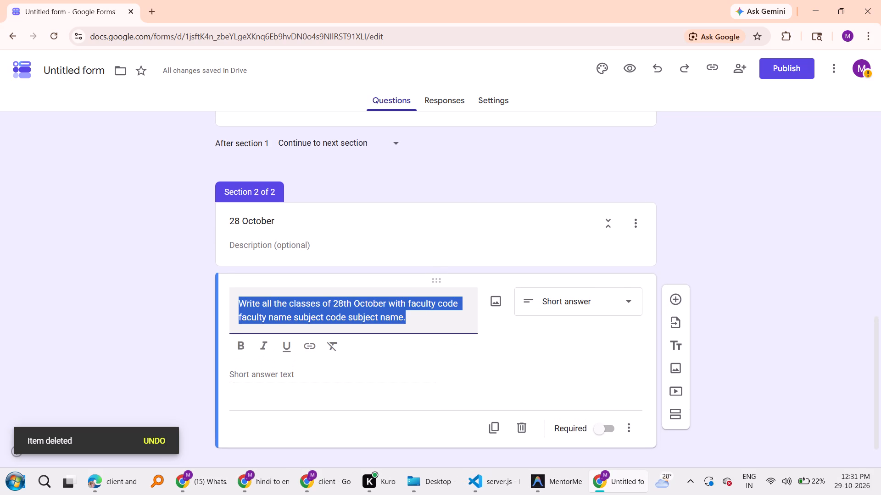
pyautogui.hotkey('ctrl', 'x')
pyautogui.tripleClick(294, 229)
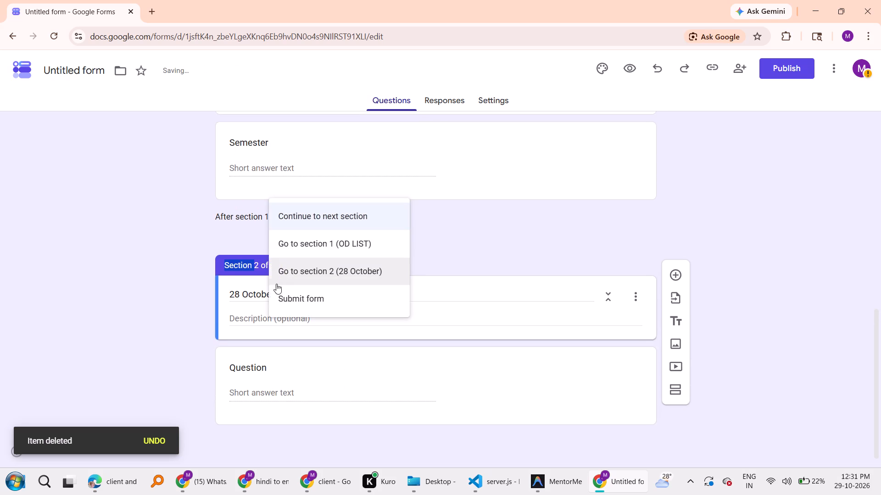
pyautogui.tripleClick(258, 292)
pyautogui.click(258, 292)
pyautogui.hotkey('ctrl', 'v')
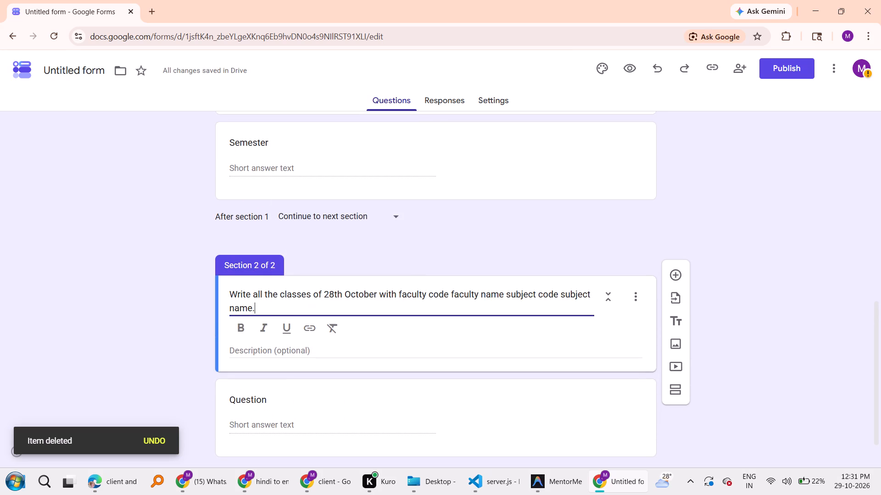
# Make the whole title of section 2 bold.
pyautogui.scroll(-1, 282, 371)
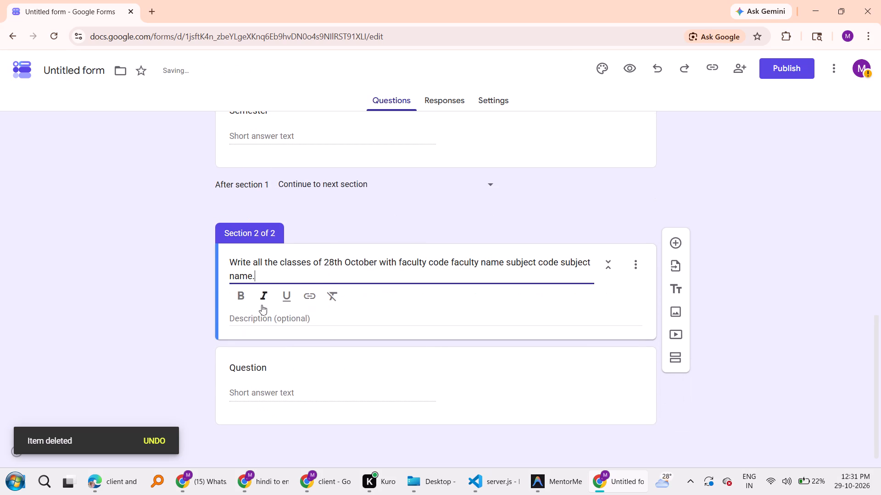
pyautogui.click(246, 296)
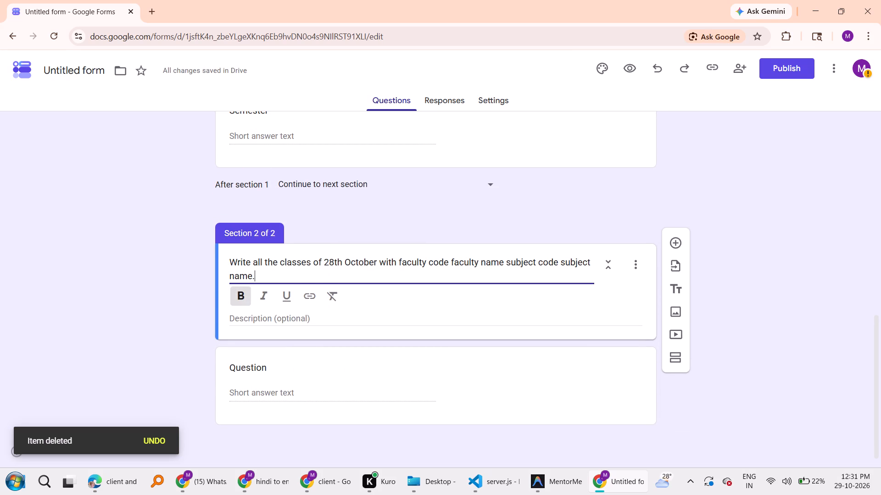
pyautogui.moveTo(259, 272); pyautogui.dragTo(229, 262)
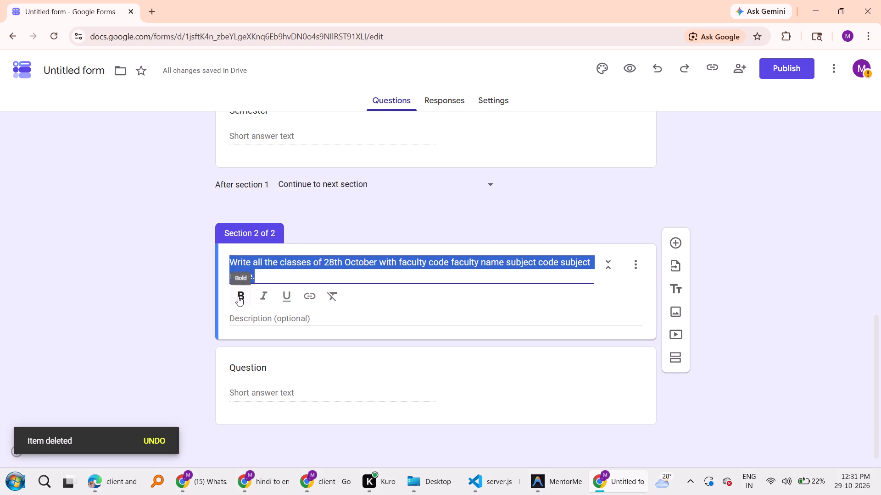
pyautogui.click(238, 296)
pyautogui.click(285, 335)
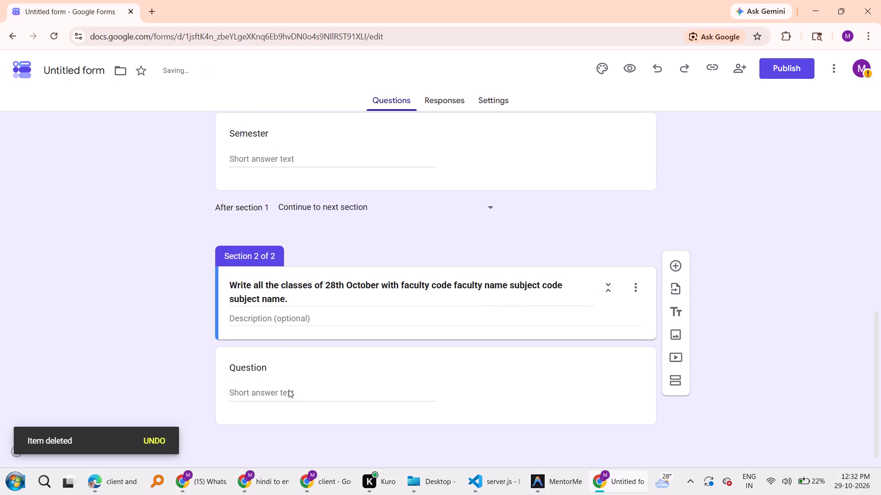
# Title the empty question in section 2 "9:15-10:10" and make it a short-answer question.
pyautogui.click(289, 390)
pyautogui.click(285, 370)
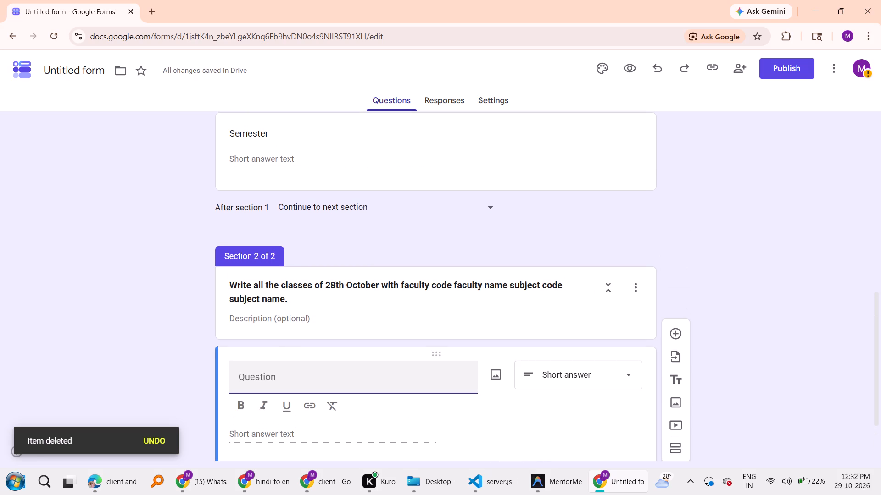
pyautogui.hotkey('shift', '(')
pyautogui.press('BackSpace')
pyautogui.write('9:10')
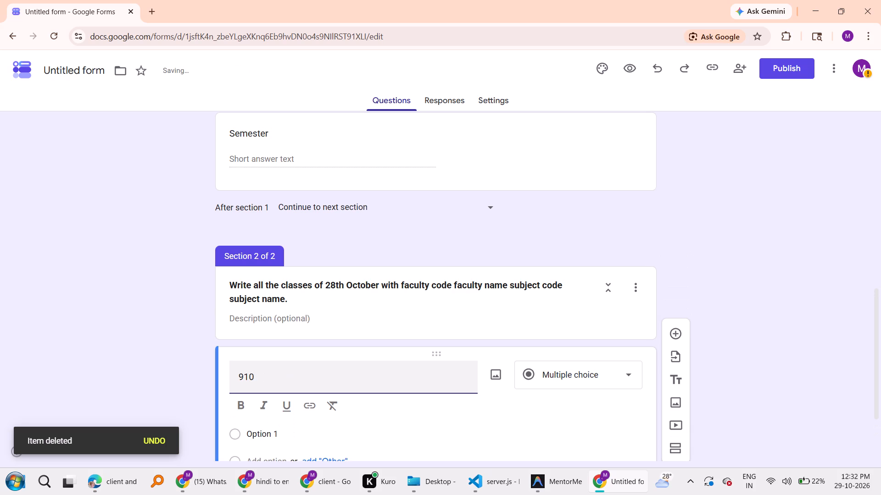
pyautogui.press('BackSpace')
pyautogui.press('BackSpace')
pyautogui.press('BackSpace')
pyautogui.hotkey('shift', ':')
pyautogui.press('BackSpace')
pyautogui.press('BackSpace')
pyautogui.write(':15-10:10')
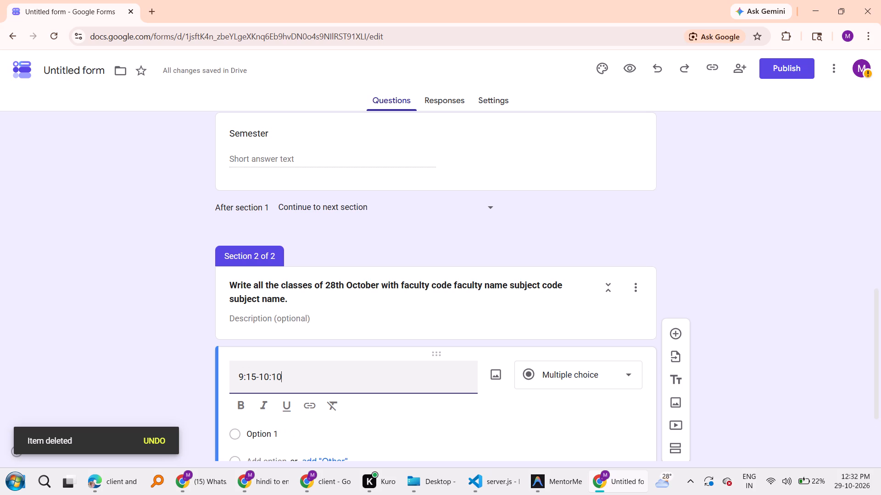
pyautogui.scroll(-2, 285, 370)
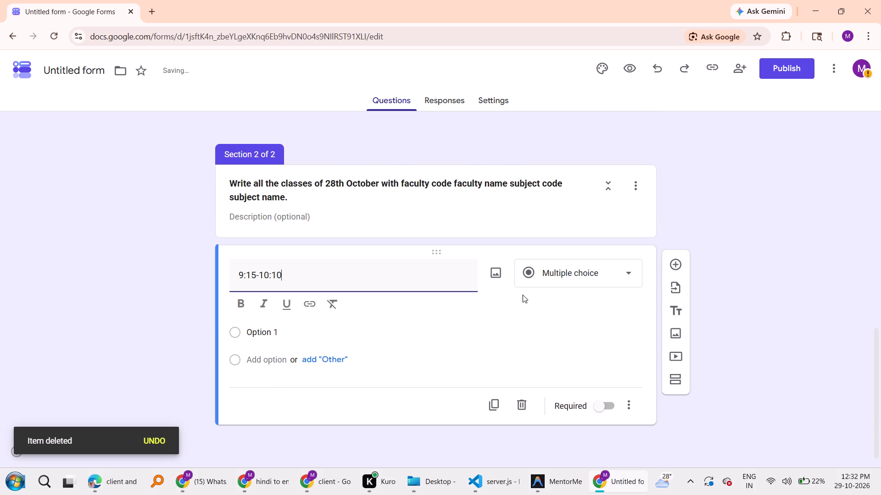
pyautogui.click(557, 274)
pyautogui.click(587, 101)
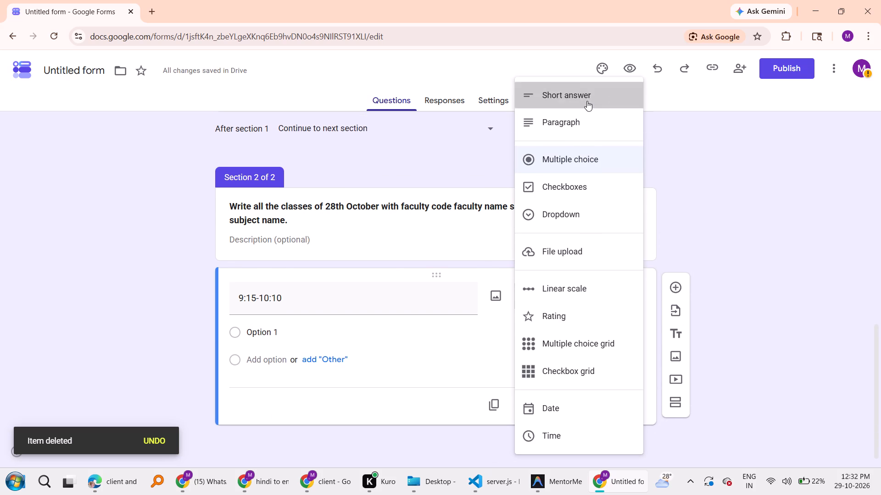
# Add a question below and give it a copy of the "9:15-10:10" title.
pyautogui.scroll(-1, 499, 351)
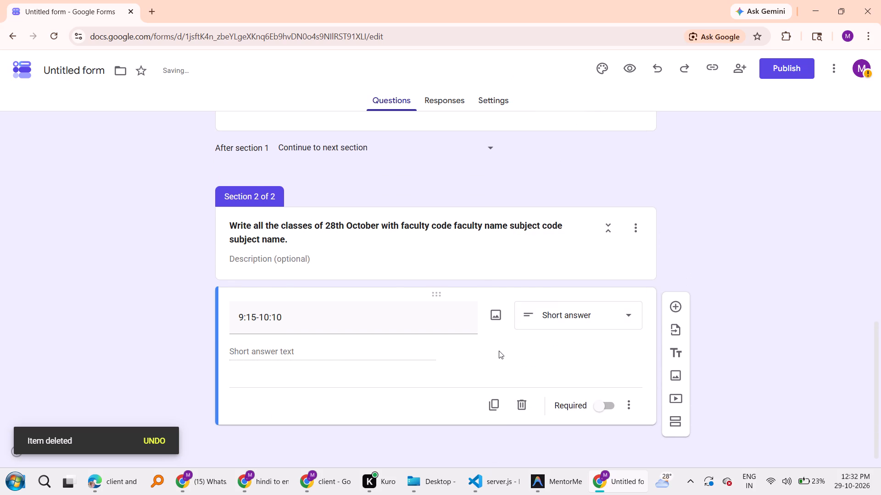
pyautogui.click(676, 306)
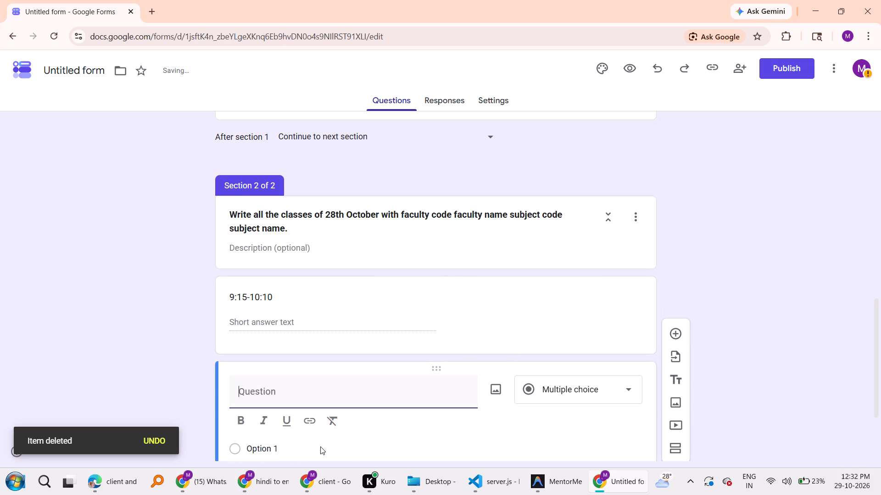
pyautogui.doubleClick(273, 300)
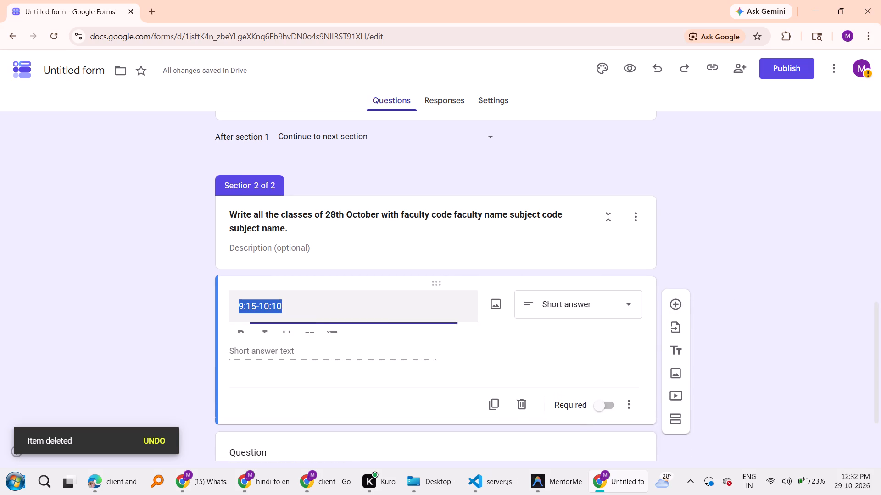
pyautogui.hotkey('ctrl', 'c')
pyautogui.scroll(-2, 273, 300)
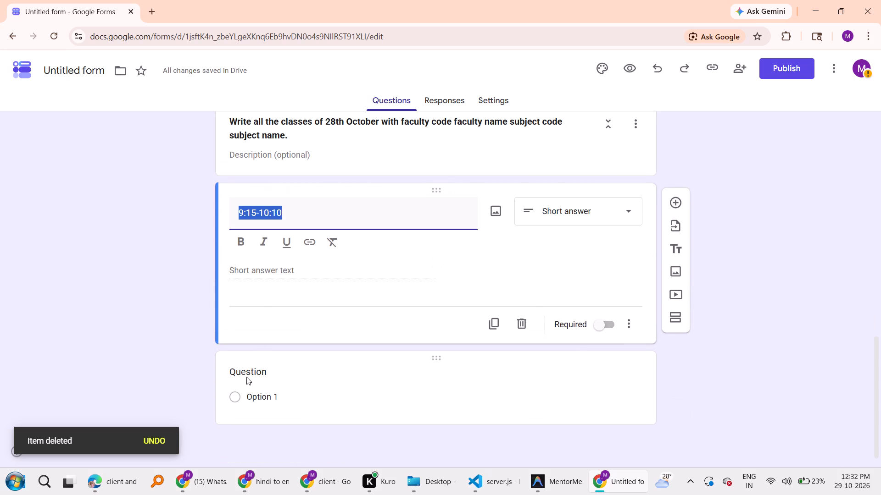
pyautogui.click(250, 375)
pyautogui.hotkey('ctrl', 'v')
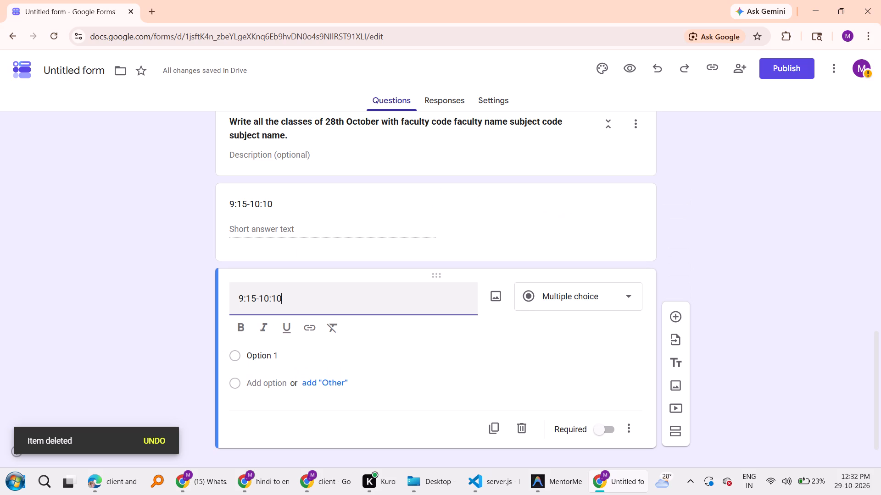
# Change the new question's title to "10:15-11:10" and make it a short-answer question.
pyautogui.click(242, 297)
pyautogui.press('BackSpace')
pyautogui.write('19')
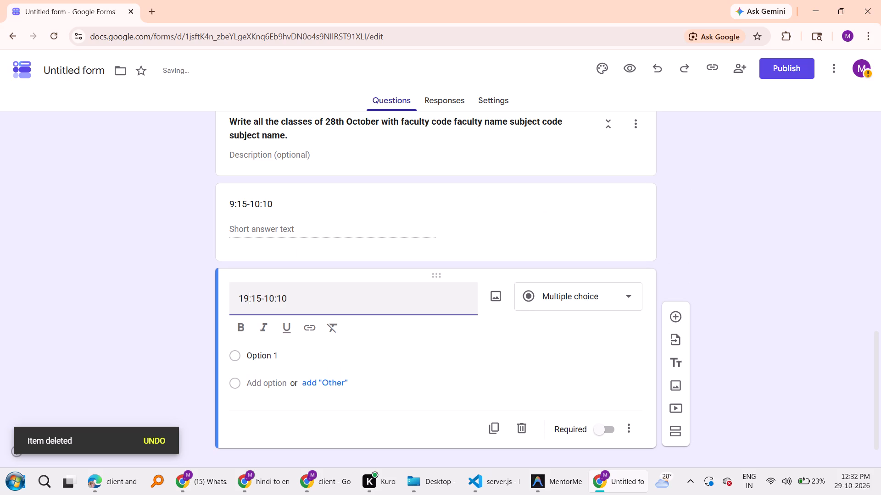
pyautogui.press('BackSpace')
pyautogui.press('0')
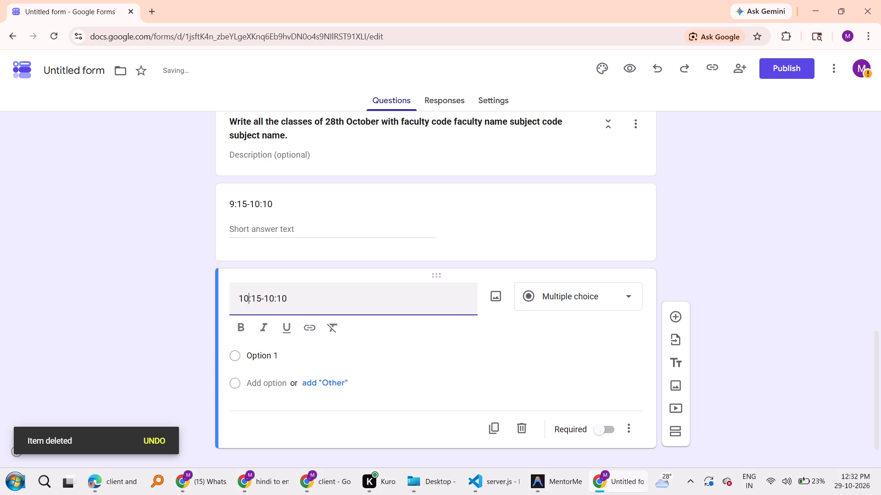
pyautogui.click(273, 294)
pyautogui.press('BackSpace')
pyautogui.press('1')
pyautogui.click(558, 296)
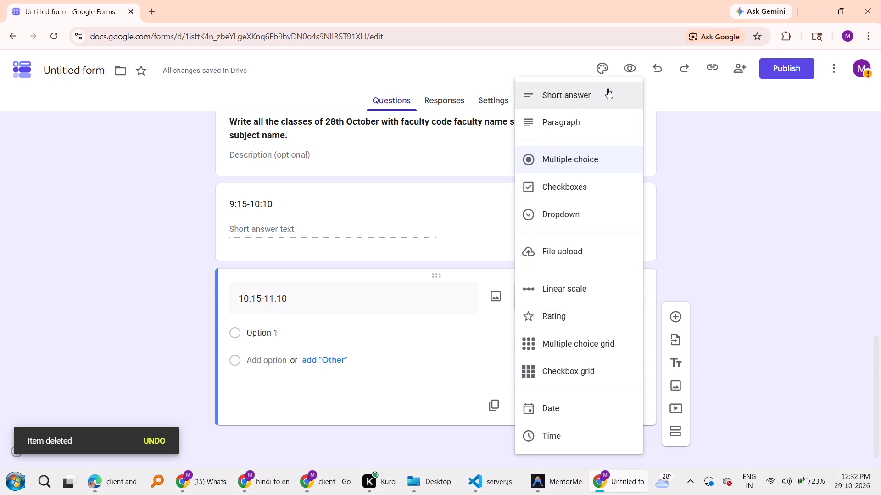
pyautogui.click(608, 88)
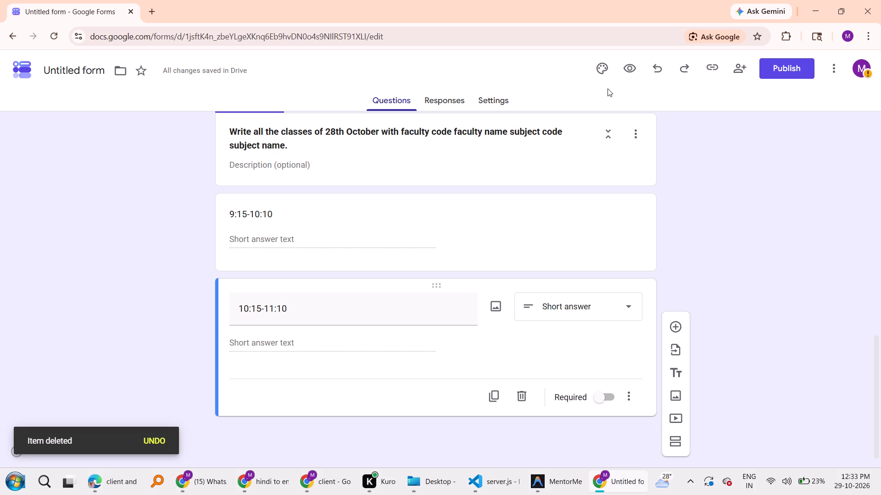
# Add a short-answer question titled "11:15-12:10" below, reusing the copied time-slot title.
pyautogui.click(677, 325)
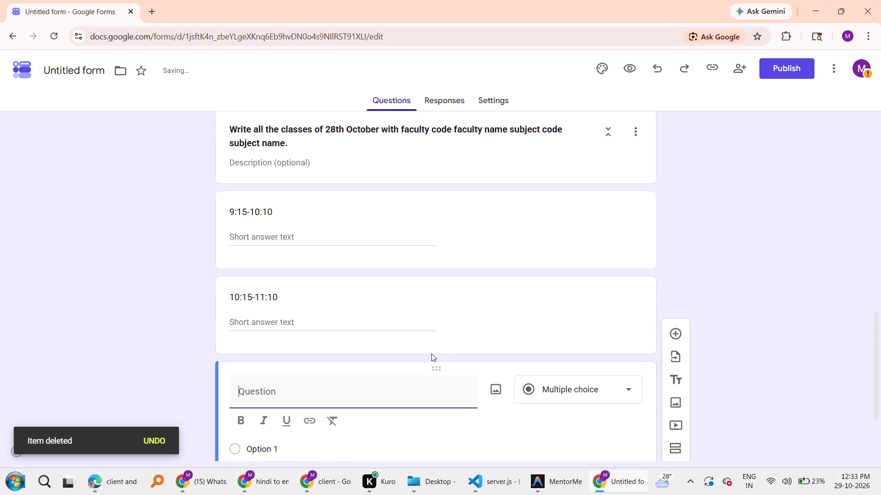
pyautogui.scroll(-1, 431, 353)
pyautogui.hotkey('ctrl', 'v')
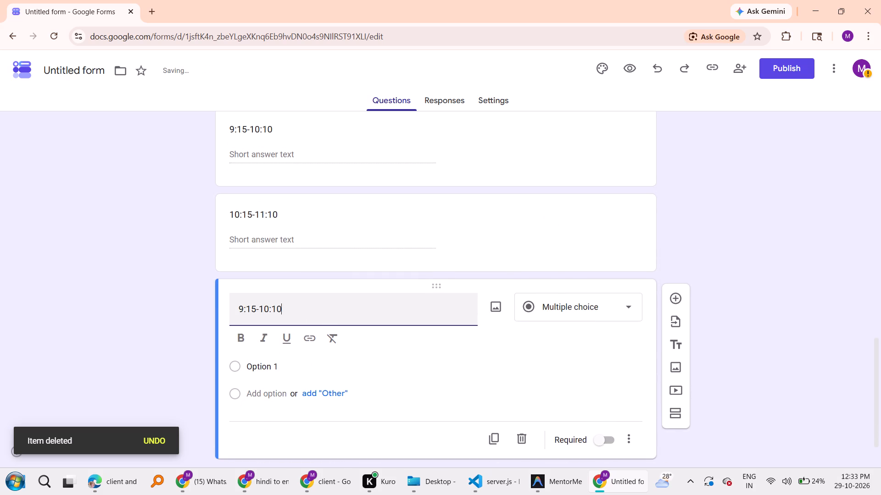
pyautogui.click(241, 305)
pyautogui.press('BackSpace')
pyautogui.write('11')
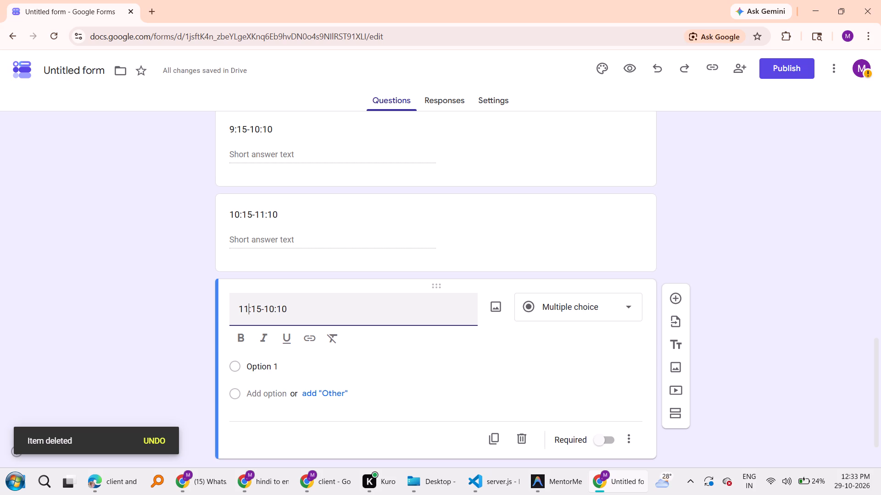
pyautogui.click(273, 309)
pyautogui.press('BackSpace')
pyautogui.press('2')
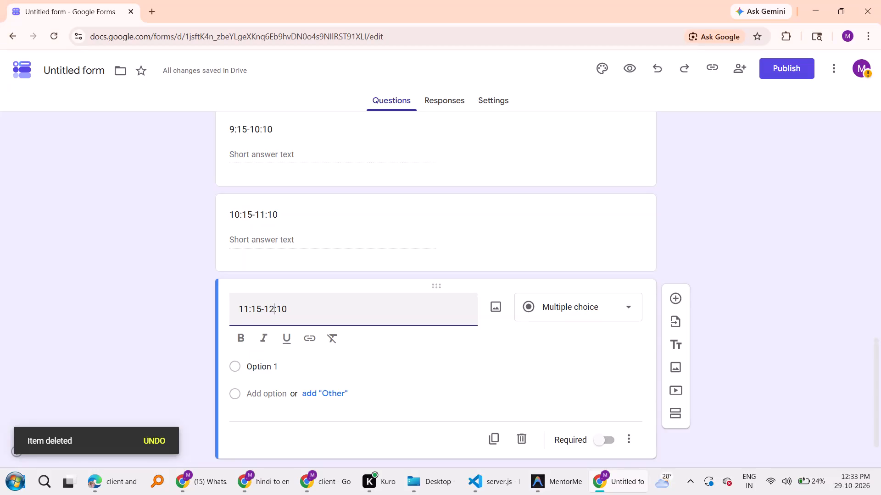
pyautogui.click(576, 302)
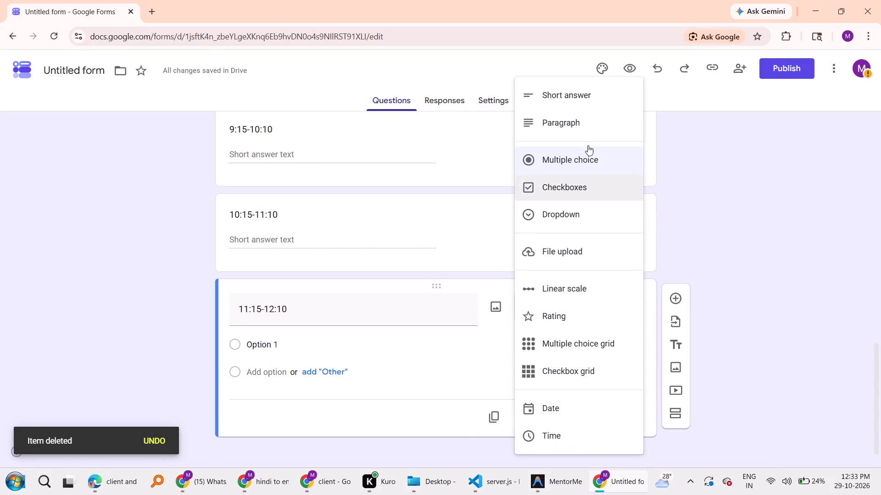
pyautogui.click(598, 101)
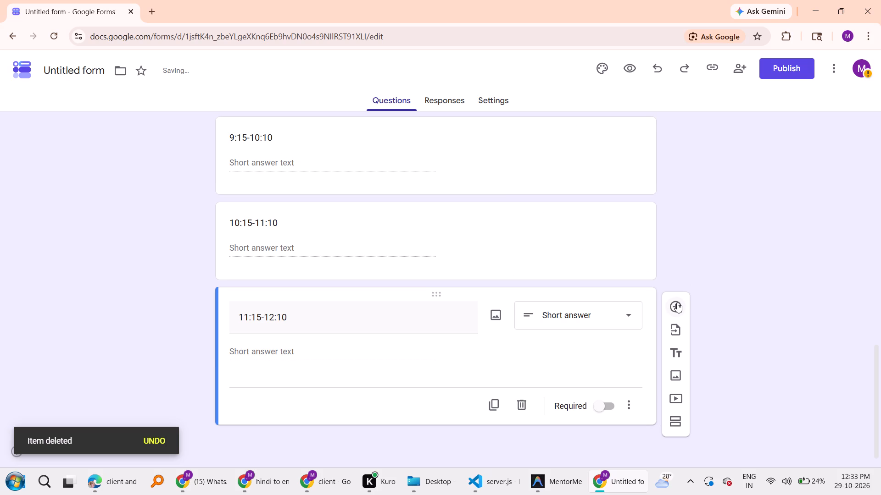
# Add a short-answer question titled "12:15-13:10" below, reusing the copied time-slot title.
pyautogui.click(677, 302)
pyautogui.write('12')
pyautogui.press('BackSpace')
pyautogui.press('BackSpace')
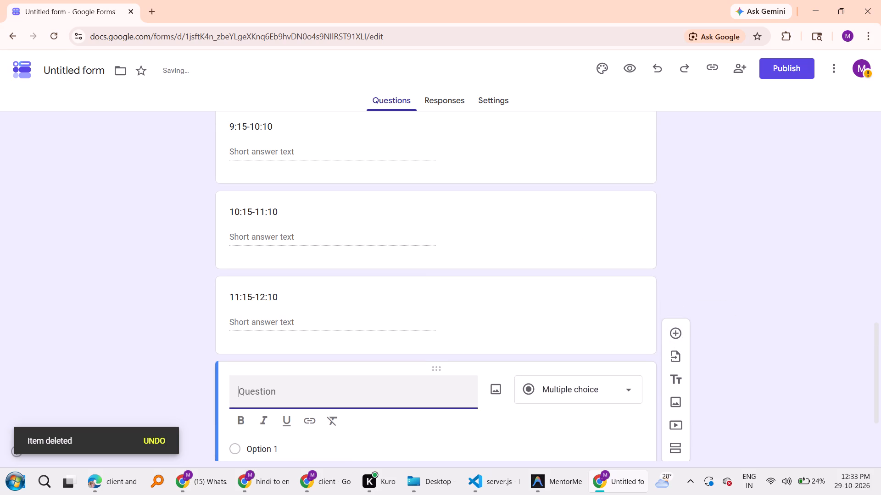
pyautogui.press('BackSpace')
pyautogui.hotkey('ctrl', 'v')
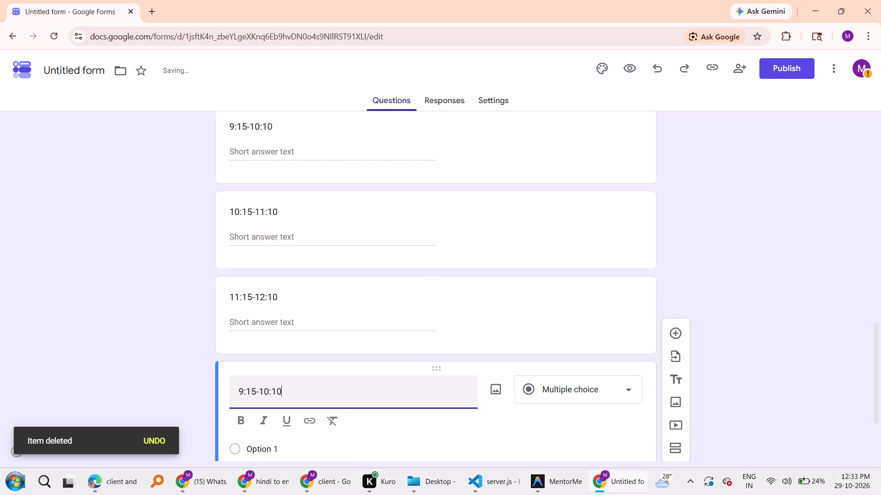
pyautogui.click(243, 396)
pyautogui.press('BackSpace')
pyautogui.write('12')
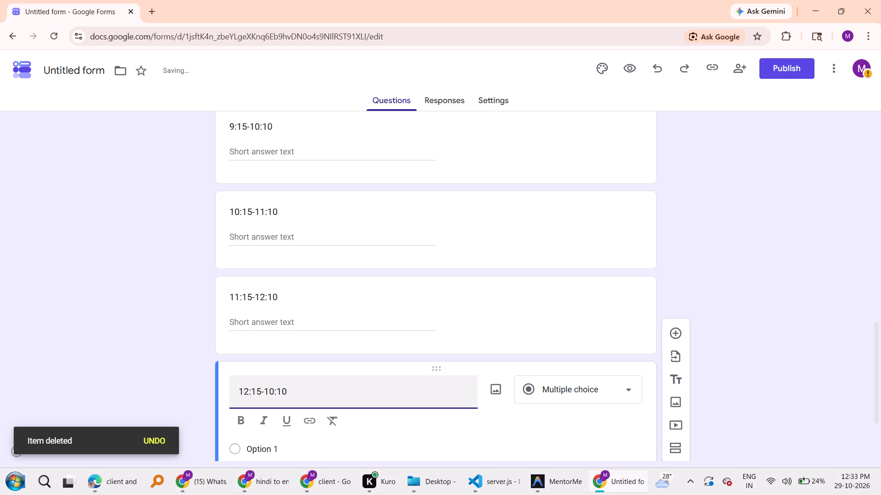
pyautogui.click(273, 395)
pyautogui.press('BackSpace')
pyautogui.press('3')
pyautogui.click(574, 399)
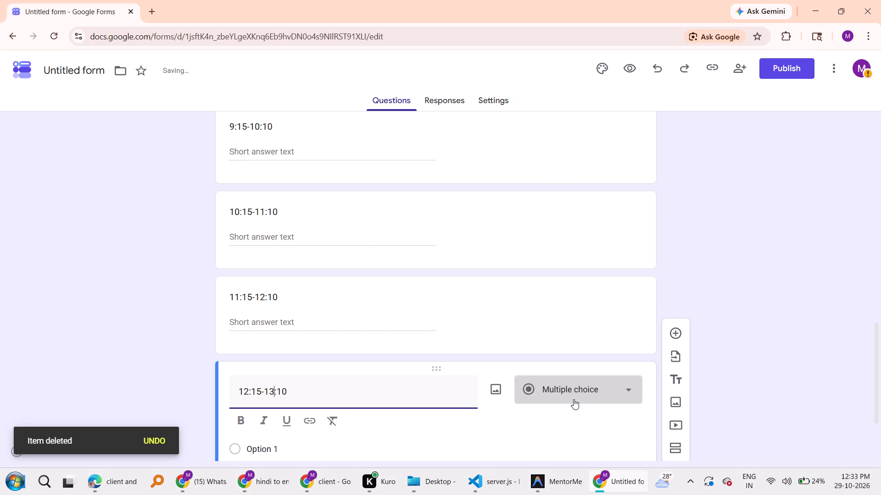
pyautogui.click(569, 101)
# Add a short-answer question titled "14:15-15:10" below, reusing the copied time-slot title.
pyautogui.scroll(-1, 405, 370)
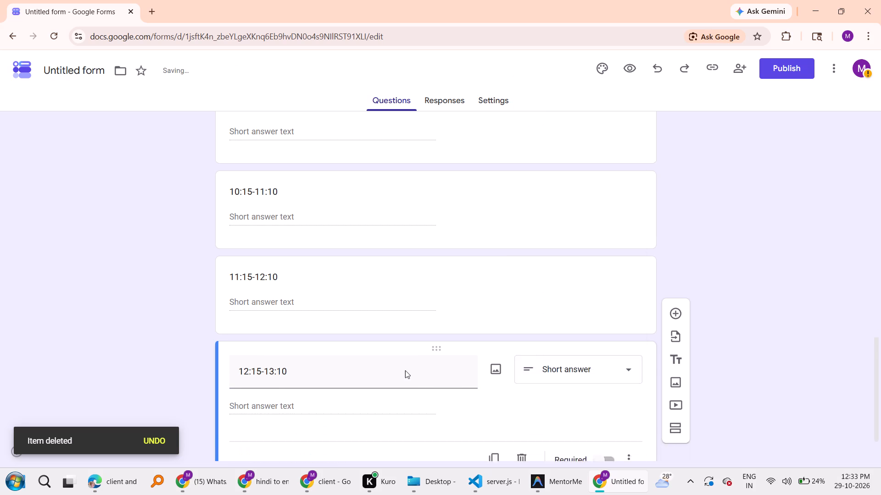
pyautogui.scroll(-2, 405, 370)
pyautogui.click(673, 303)
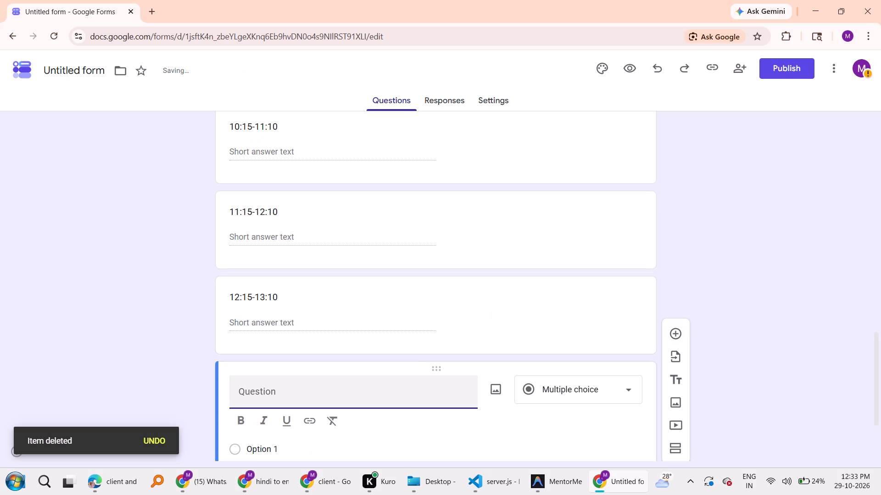
pyautogui.hotkey('ctrl', 'v')
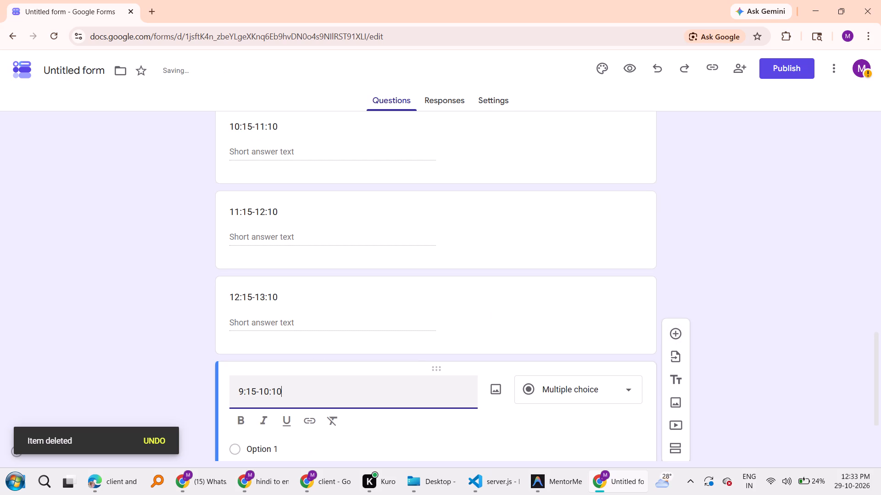
pyautogui.click(243, 392)
pyautogui.press('BackSpace')
pyautogui.write('14')
pyautogui.doubleClick(272, 391)
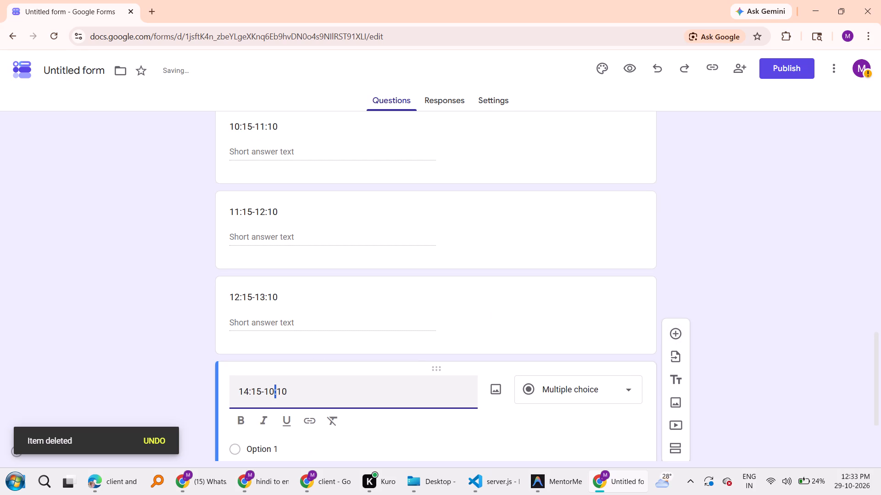
pyautogui.click(272, 391)
pyautogui.press('BackSpace')
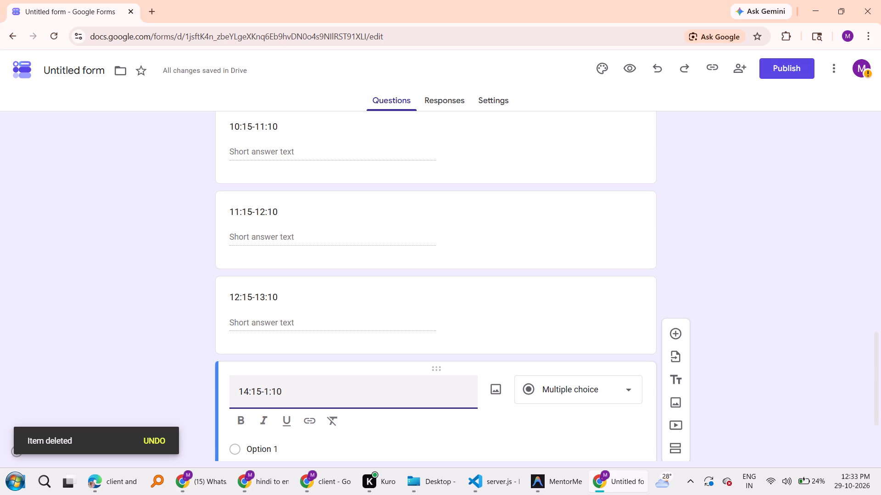
pyautogui.press('5')
pyautogui.click(553, 393)
pyautogui.click(589, 90)
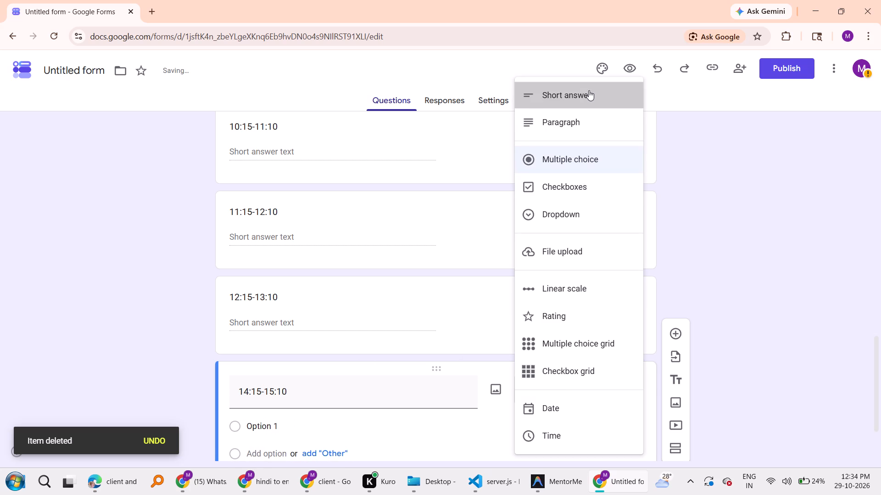
# Add a short-answer question titled "15:15-16:10" below the 14:15-15:10 question, reusing the copied time-slot title.
pyautogui.click(675, 332)
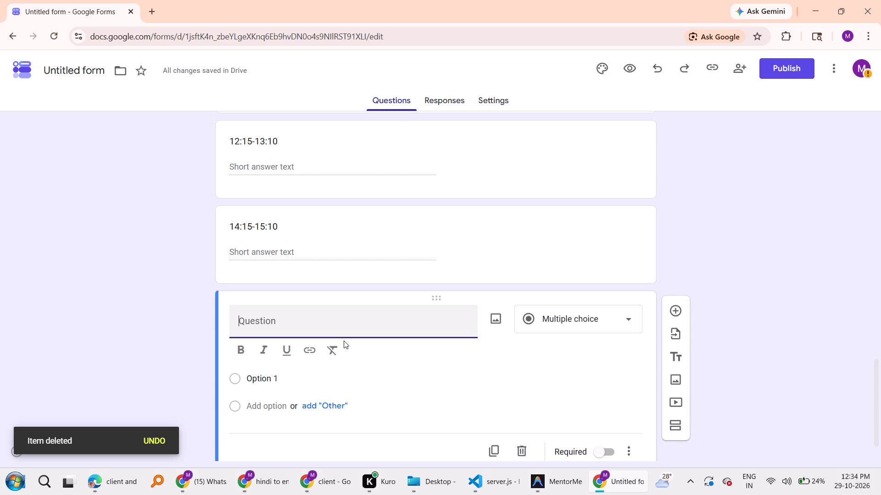
pyautogui.hotkey('ctrl', 'v')
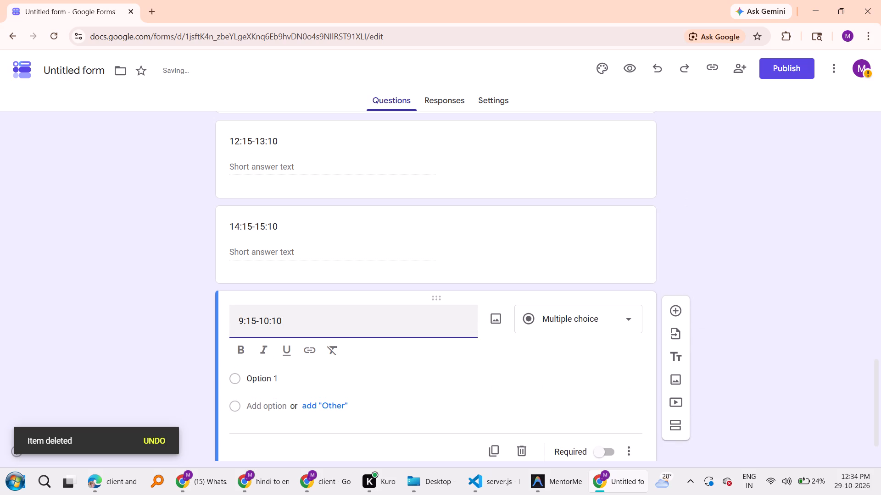
pyautogui.click(241, 320)
pyautogui.press('BackSpace')
pyautogui.write('15')
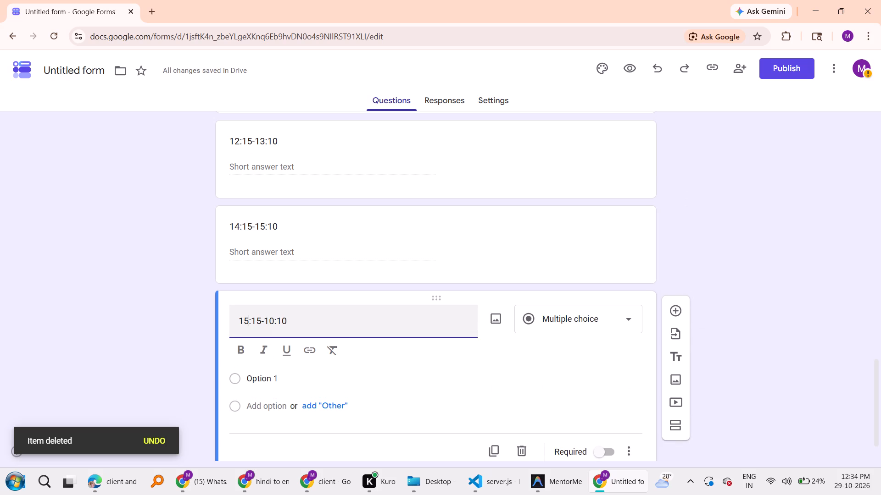
pyautogui.click(273, 318)
pyautogui.press('BackSpace')
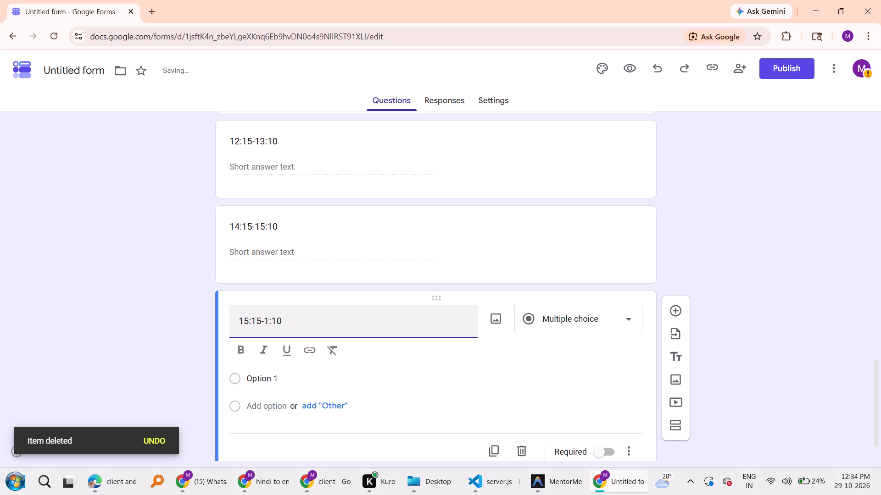
pyautogui.press('6')
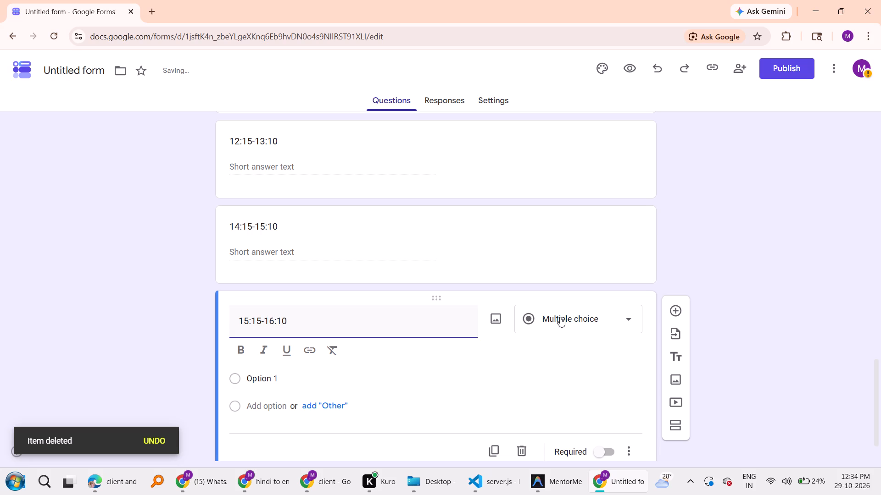
pyautogui.click(560, 317)
pyautogui.click(576, 102)
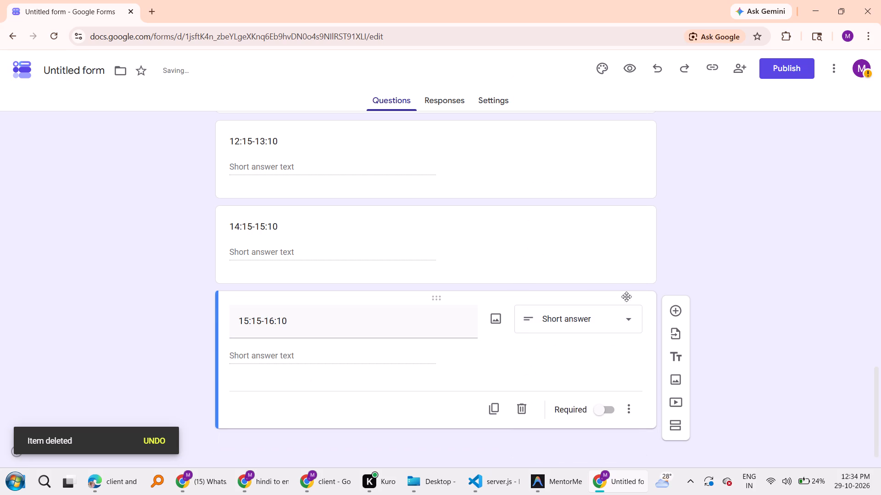
# Add another question below, reusing the copied time-slot title and changing it to "16:15-17:10".
pyautogui.click(680, 309)
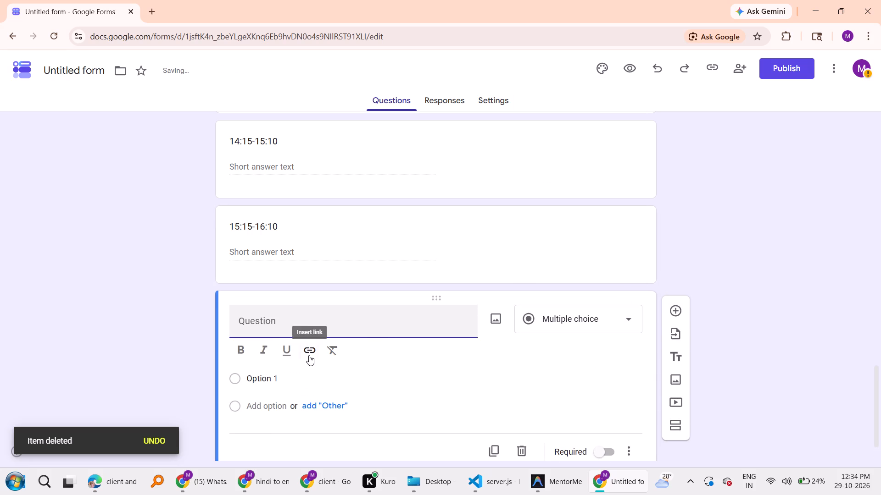
pyautogui.hotkey('ctrl', 'v')
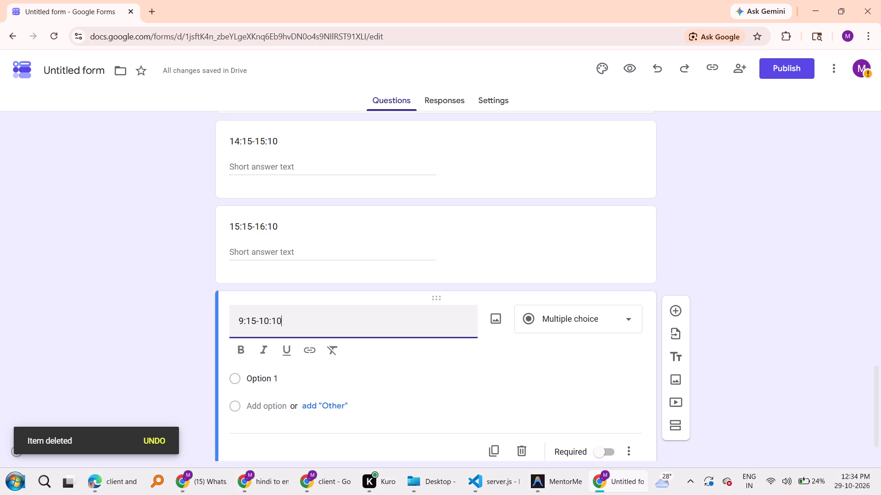
pyautogui.click(242, 321)
pyautogui.press('BackSpace')
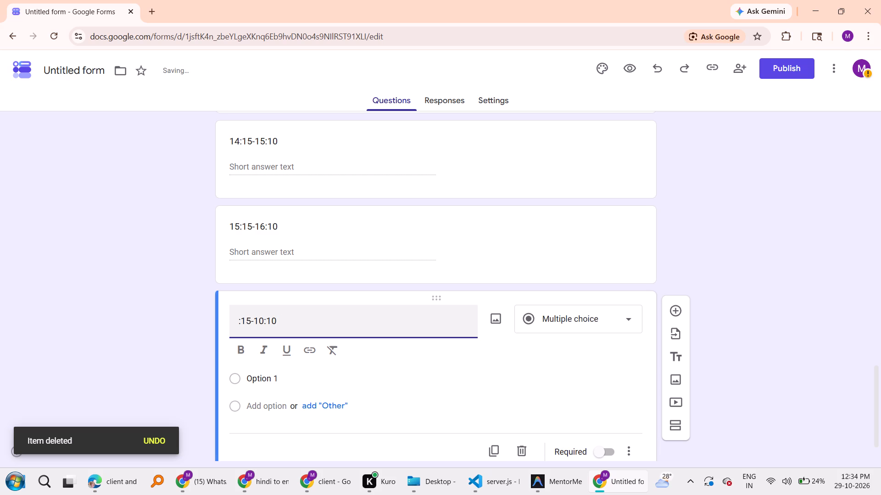
pyautogui.write('16')
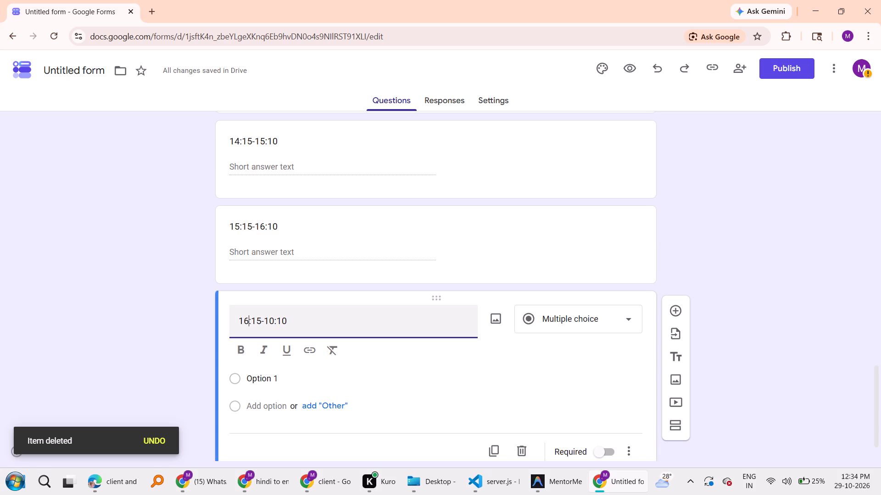
pyautogui.click(272, 323)
pyautogui.press('BackSpace')
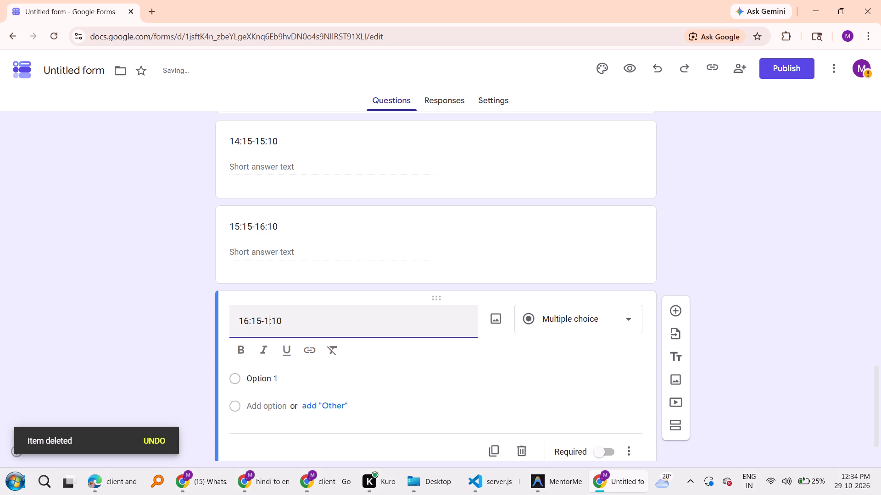
pyautogui.press('7')
# Look over the earlier time-slot questions and make the 16:15-17:10 question a short-answer question.
pyautogui.scroll(7, 339, 274)
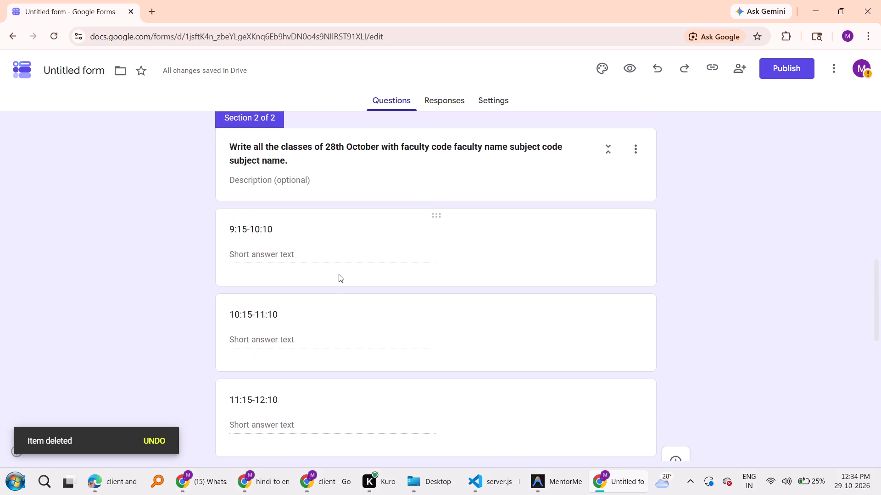
pyautogui.hscroll(1, 339, 274)
pyautogui.scroll(-1, 339, 274)
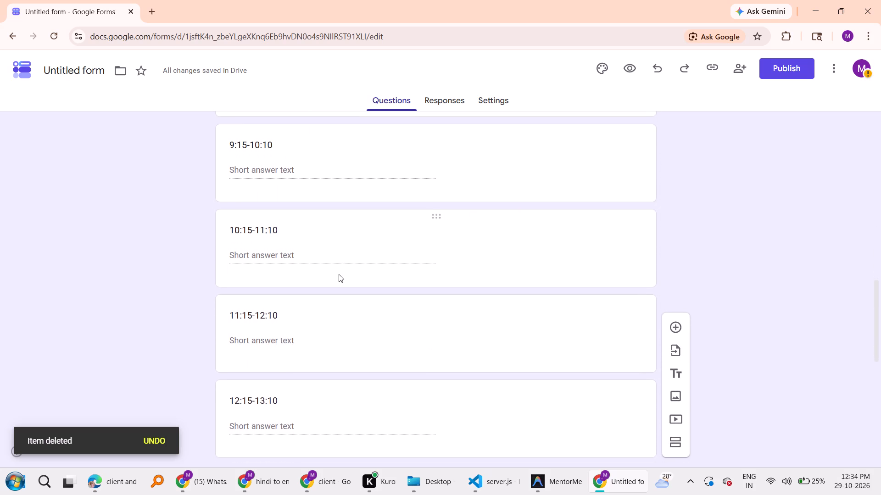
pyautogui.scroll(-5, 339, 274)
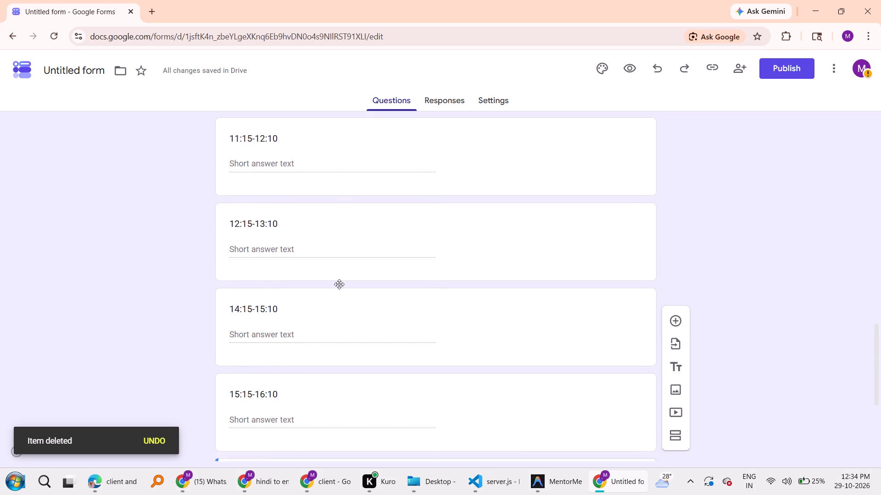
pyautogui.scroll(-3, 339, 284)
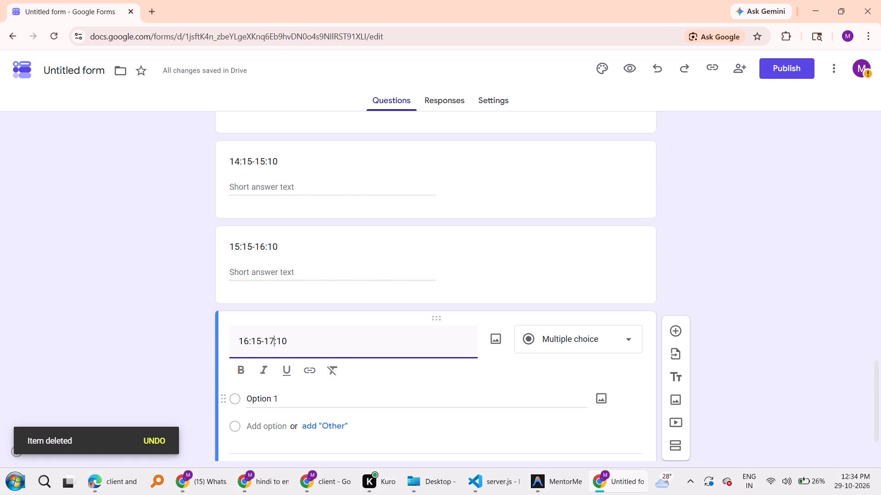
pyautogui.click(553, 331)
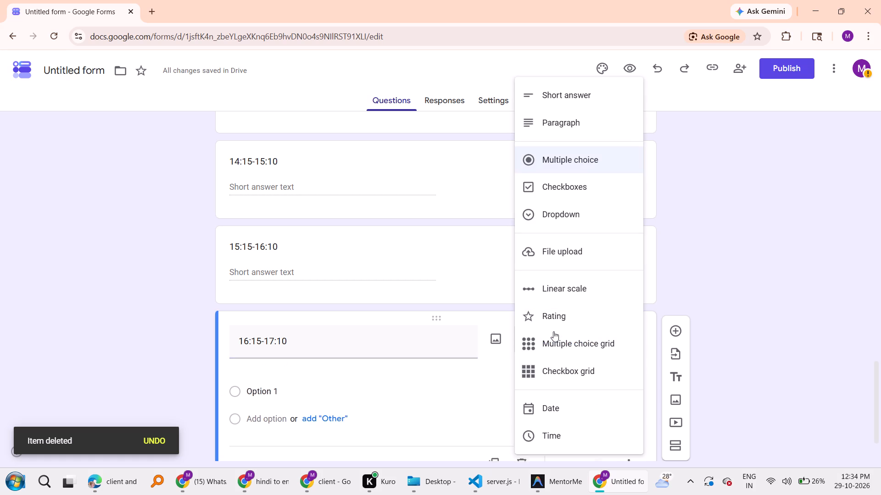
pyautogui.click(582, 103)
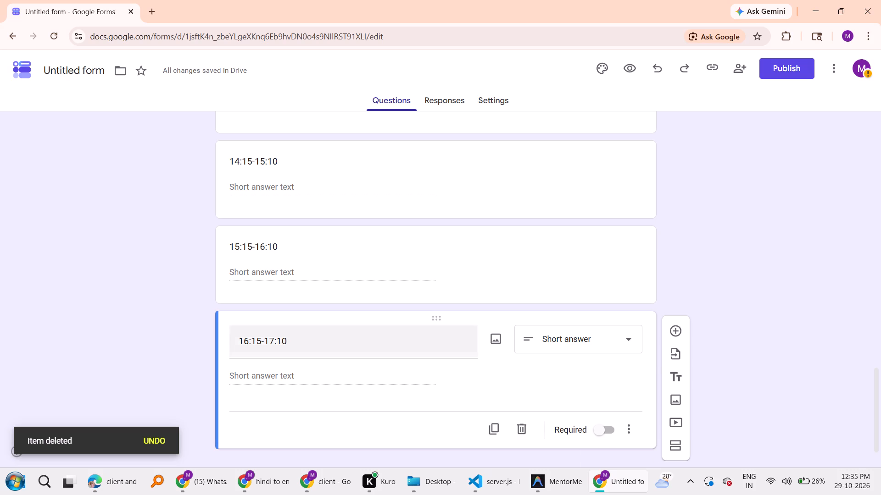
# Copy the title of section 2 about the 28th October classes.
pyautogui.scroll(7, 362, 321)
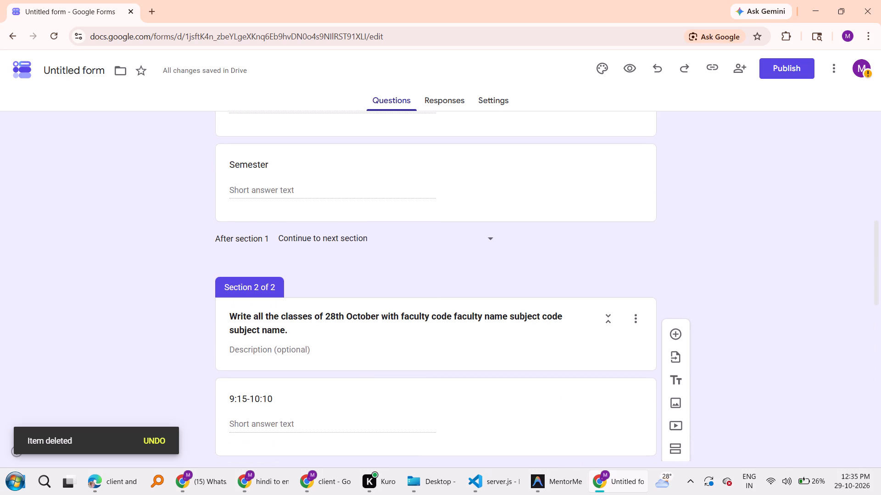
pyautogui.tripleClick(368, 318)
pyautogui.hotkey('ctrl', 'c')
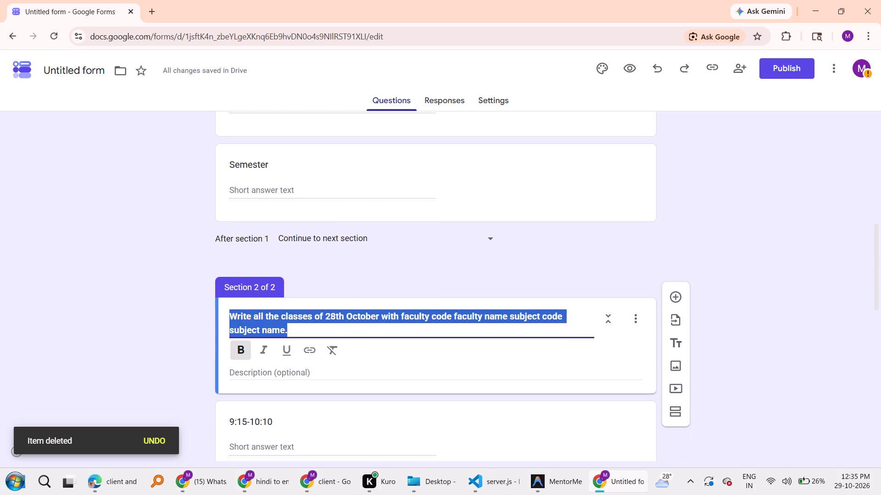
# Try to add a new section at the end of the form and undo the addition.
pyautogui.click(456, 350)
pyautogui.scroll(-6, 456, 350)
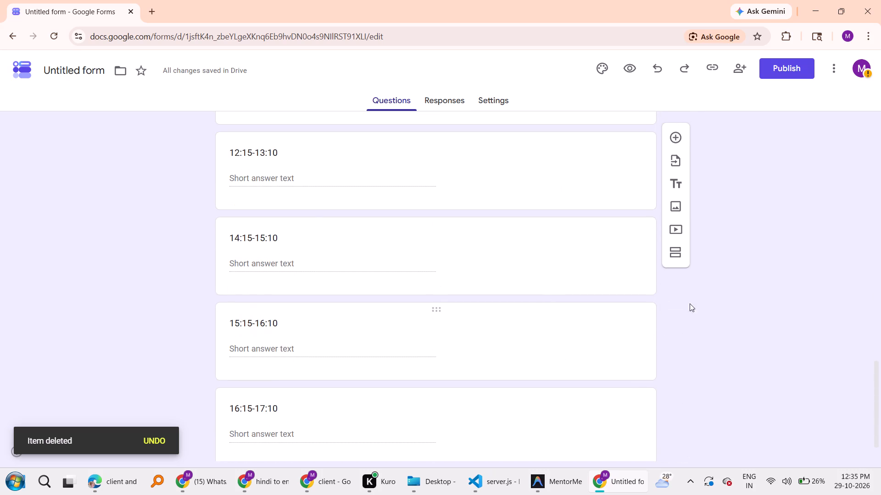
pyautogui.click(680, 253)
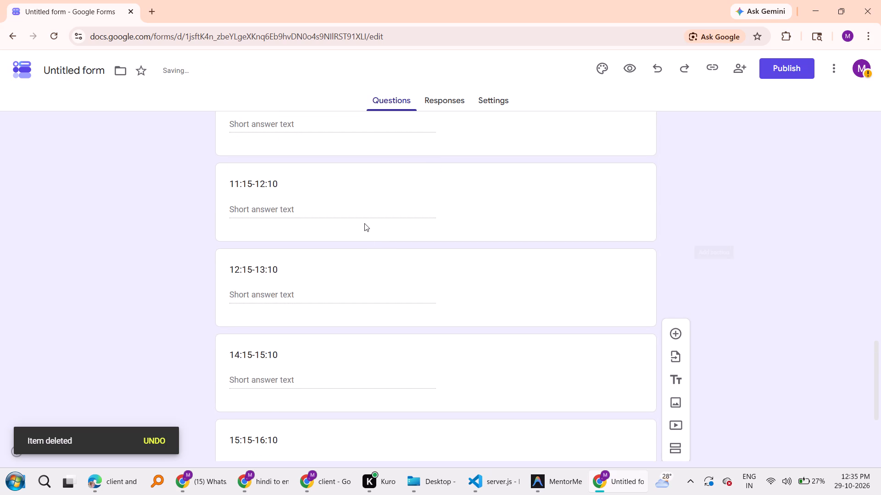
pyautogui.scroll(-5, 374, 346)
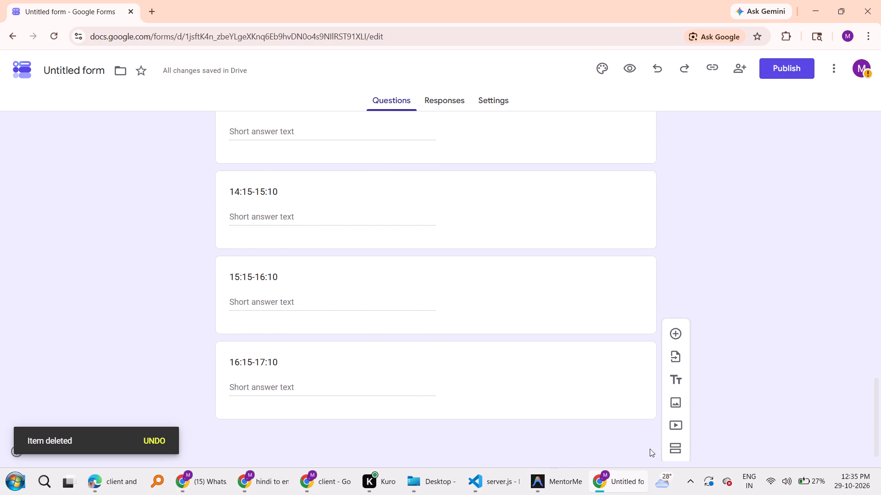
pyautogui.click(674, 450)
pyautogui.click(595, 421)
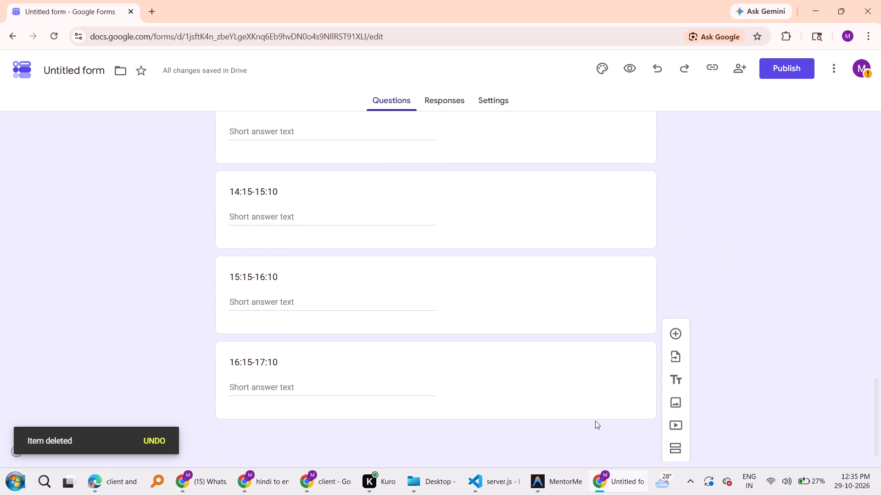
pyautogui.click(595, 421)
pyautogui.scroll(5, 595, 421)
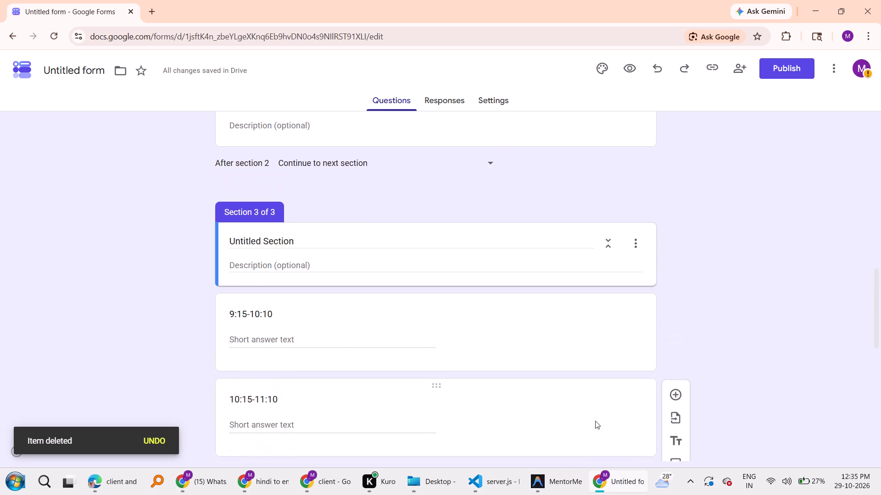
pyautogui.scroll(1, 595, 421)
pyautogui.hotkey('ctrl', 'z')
# Copy the full title of section 2 about the 28th October classes.
pyautogui.scroll(2, 519, 264)
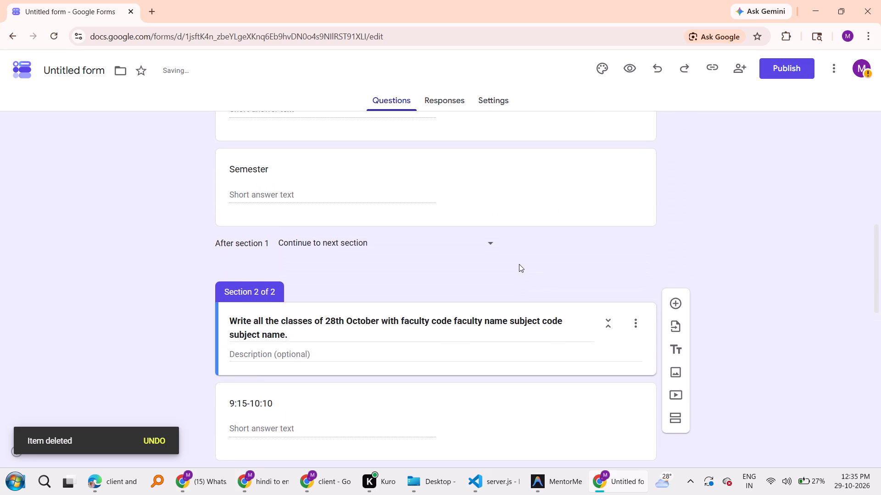
pyautogui.scroll(1, 519, 264)
pyautogui.doubleClick(541, 323)
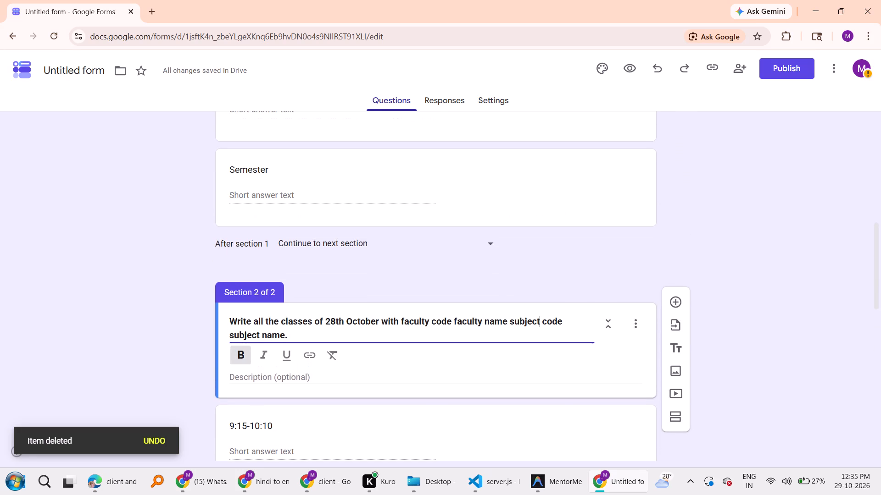
pyautogui.hotkey('ctrl', 'a')
pyautogui.hotkey('ctrl', 'c')
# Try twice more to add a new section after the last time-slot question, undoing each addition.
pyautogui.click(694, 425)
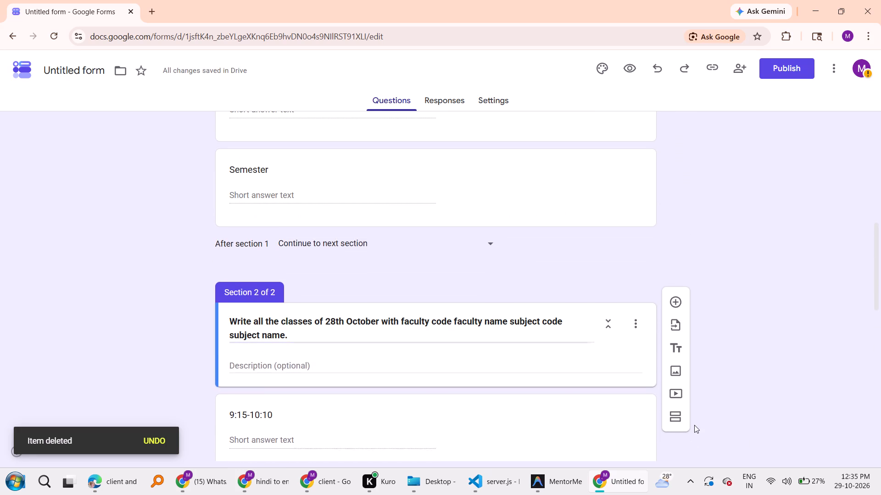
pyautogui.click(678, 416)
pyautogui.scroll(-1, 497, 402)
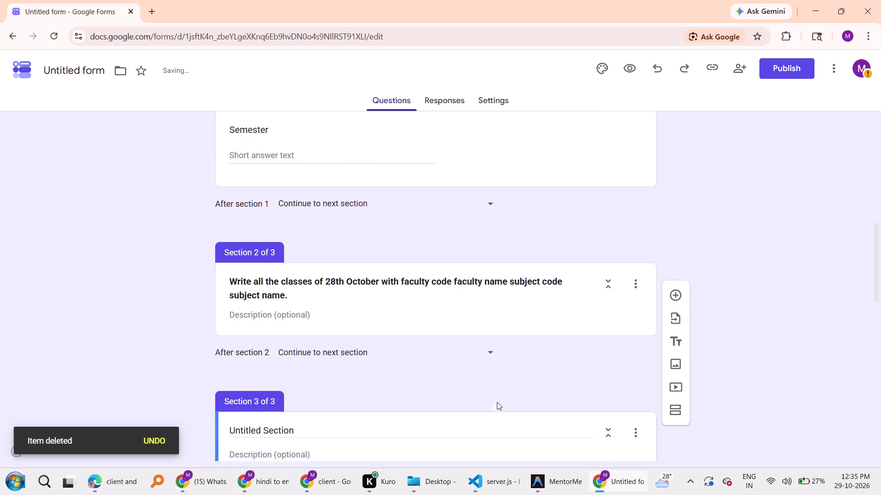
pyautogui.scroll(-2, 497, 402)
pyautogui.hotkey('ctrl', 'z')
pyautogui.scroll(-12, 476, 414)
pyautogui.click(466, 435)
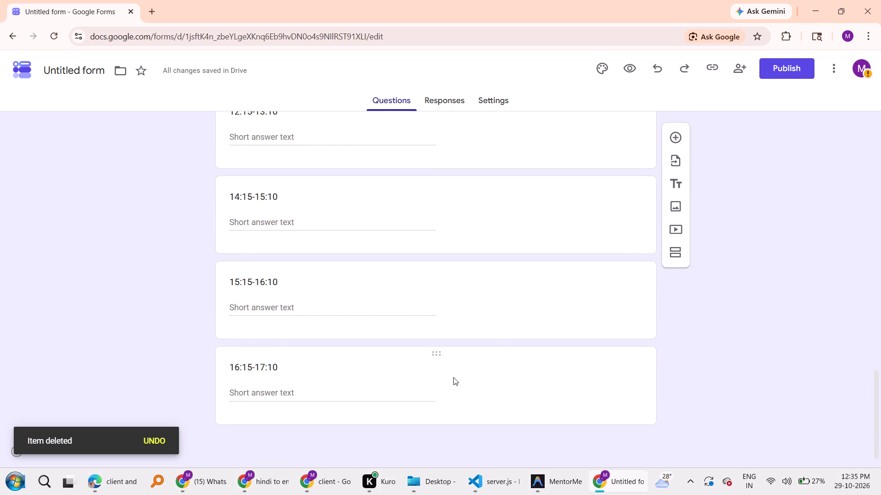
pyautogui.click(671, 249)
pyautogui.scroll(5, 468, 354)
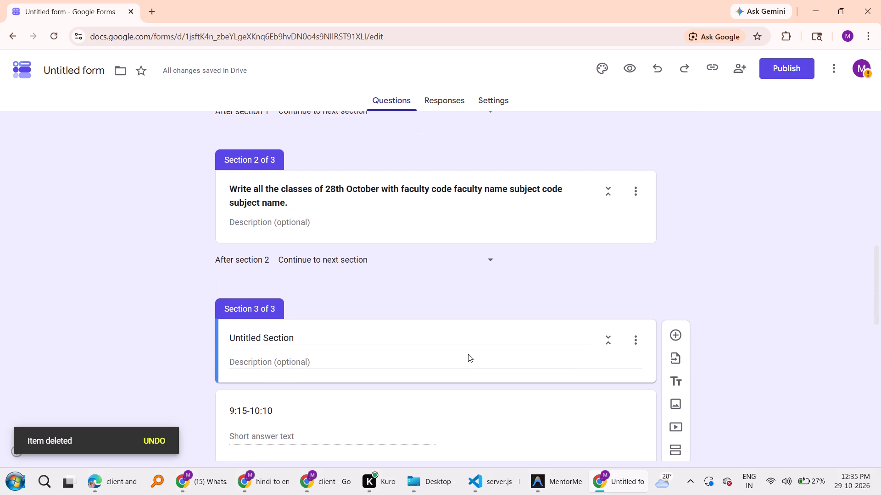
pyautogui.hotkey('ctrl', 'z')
# Add a new section directly after the 16:15-17:10 question at the end of section 2.
pyautogui.scroll(-11, 399, 324)
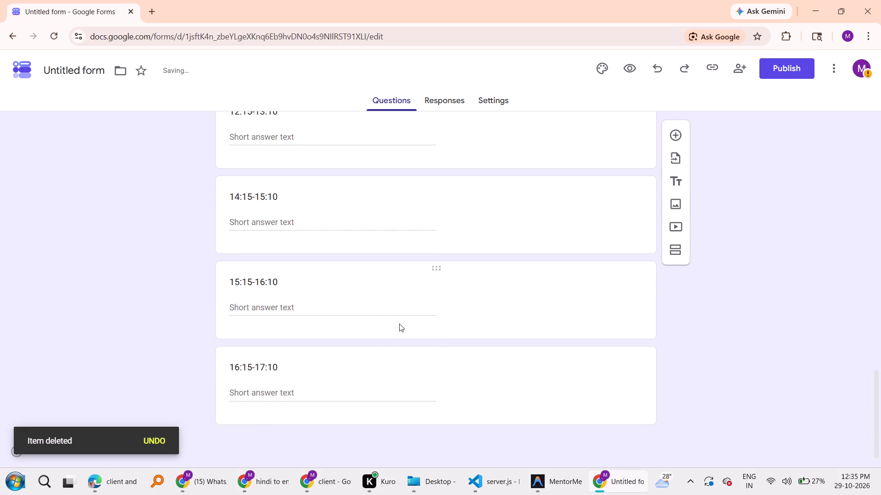
pyautogui.click(337, 374)
pyautogui.click(366, 414)
pyautogui.scroll(-1, 366, 414)
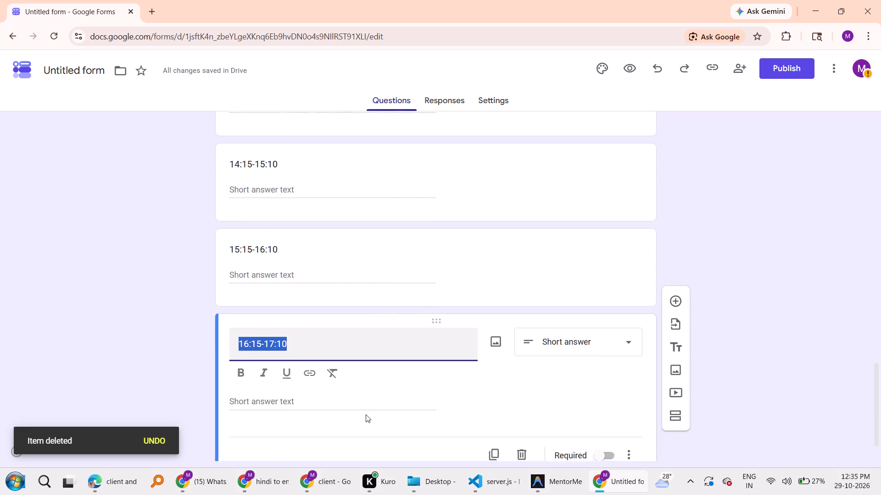
pyautogui.scroll(-2, 366, 414)
pyautogui.click(675, 400)
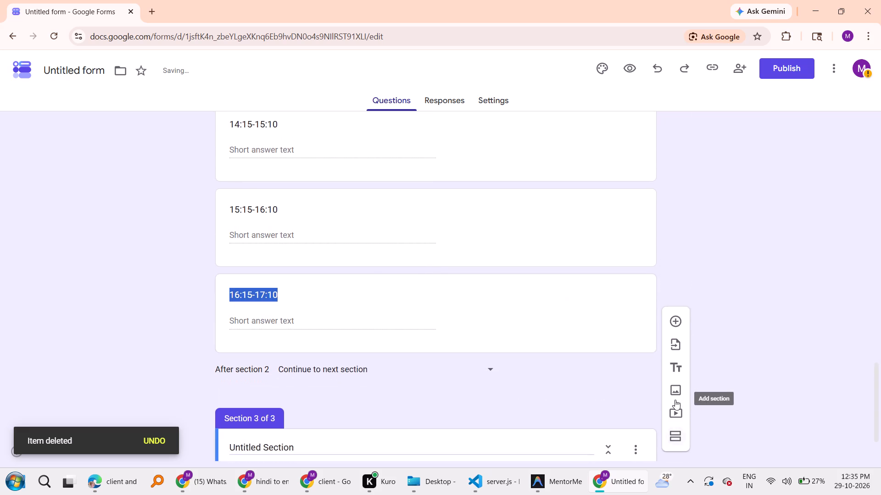
# Title section 3 "Write all the classes of 29th October with faculty code faculty name subject code subject name.".
pyautogui.scroll(-2, 420, 416)
pyautogui.click(323, 386)
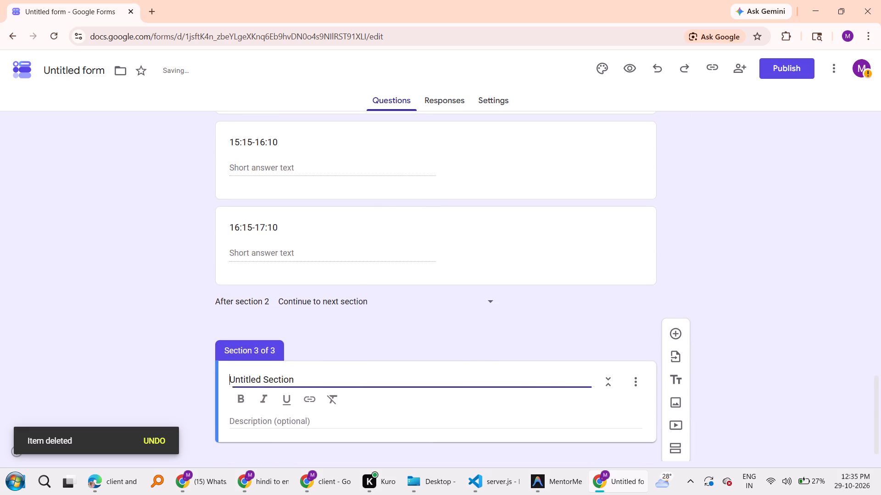
pyautogui.tripleClick(325, 385)
pyautogui.hotkey('ctrl', 'v')
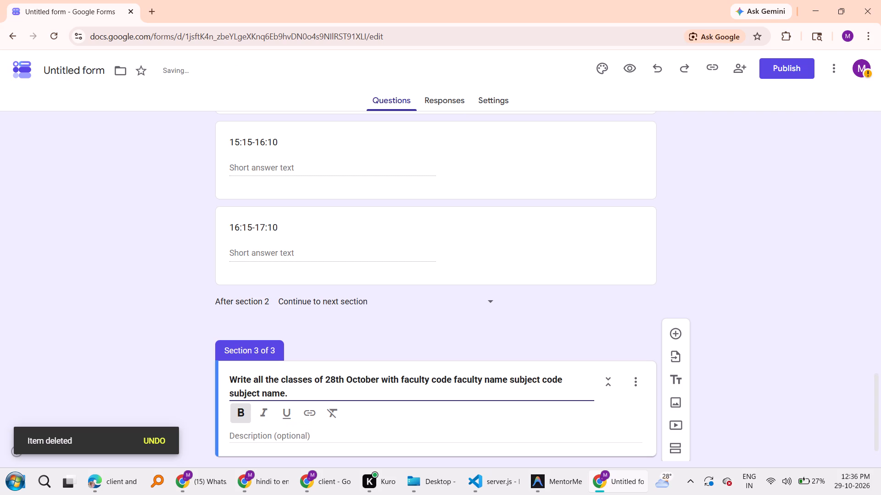
pyautogui.click(334, 380)
pyautogui.press('BackSpace')
pyautogui.press('9')
# Add a short-answer question to section 3 titled 9:15-10:10, reusing the first time-slot title from section 2.
pyautogui.click(680, 335)
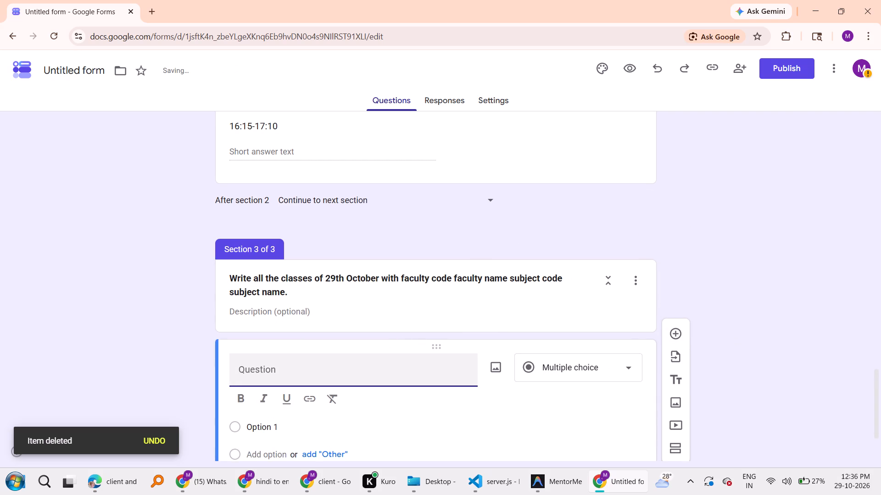
pyautogui.scroll(6, 334, 374)
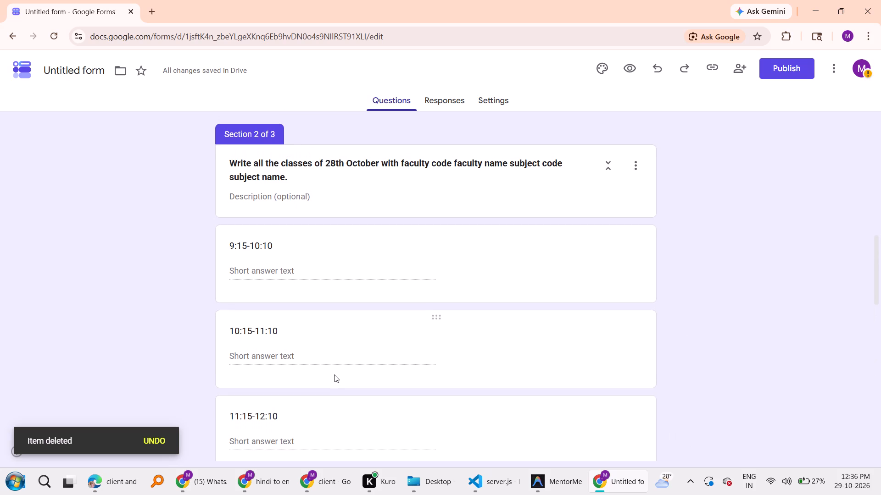
pyautogui.scroll(2, 334, 374)
pyautogui.tripleClick(279, 267)
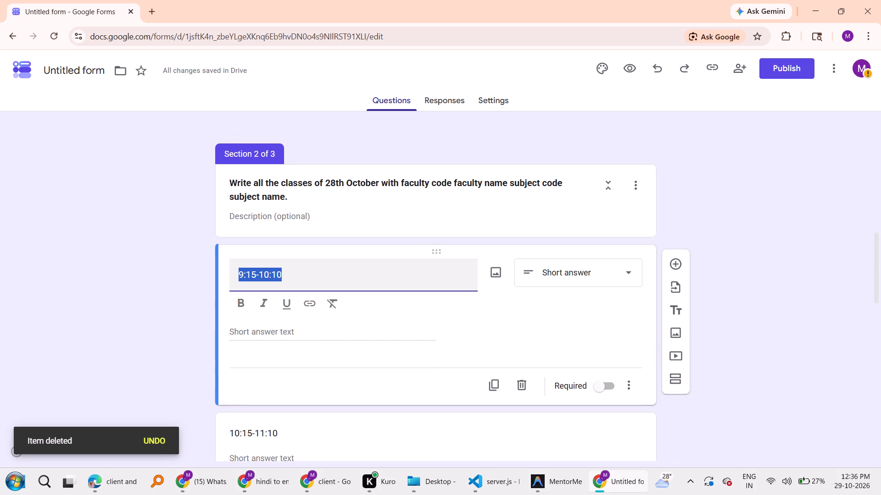
pyautogui.hotkey('ctrl', 'c')
pyautogui.scroll(-9, 279, 267)
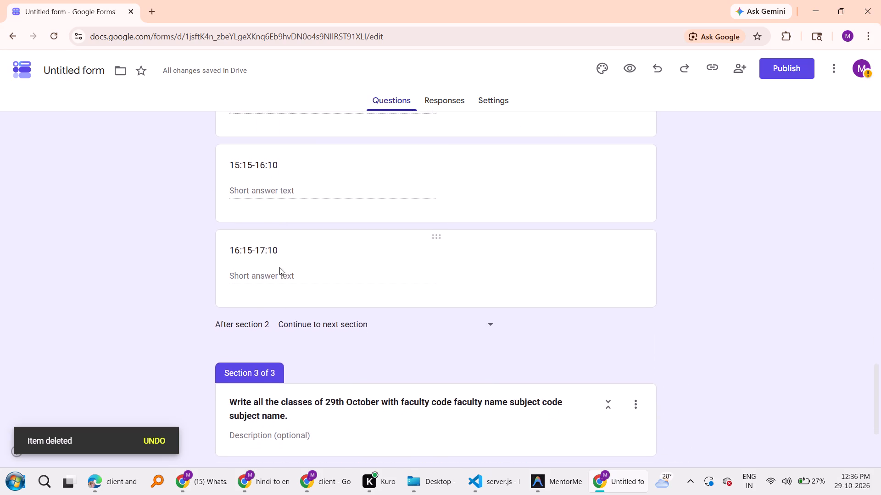
pyautogui.scroll(-4, 286, 337)
pyautogui.doubleClick(271, 378)
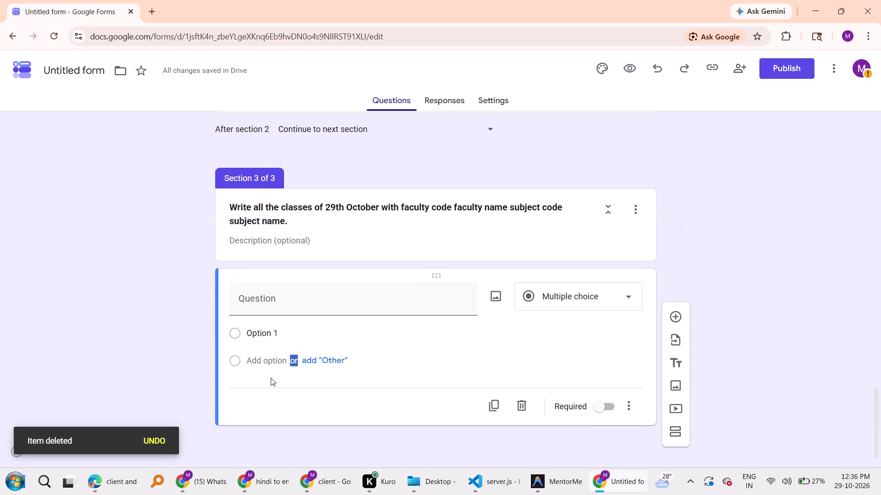
pyautogui.click(313, 296)
pyautogui.hotkey('ctrl', 'v')
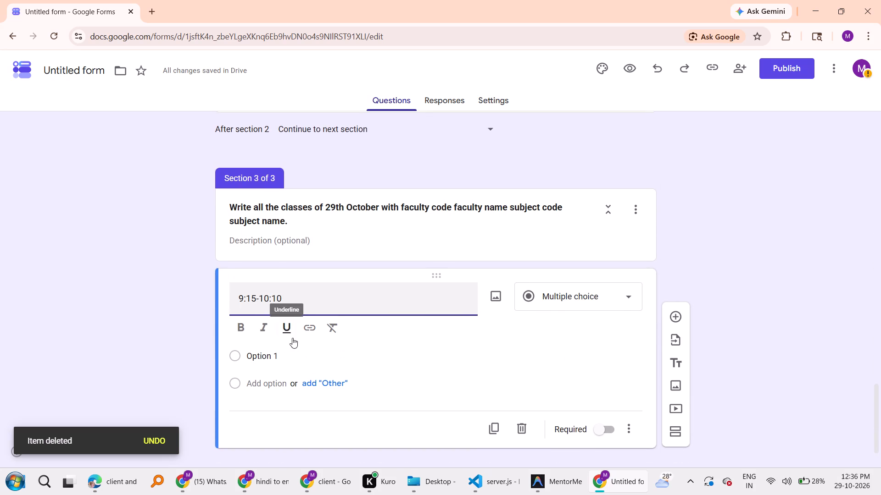
pyautogui.click(602, 305)
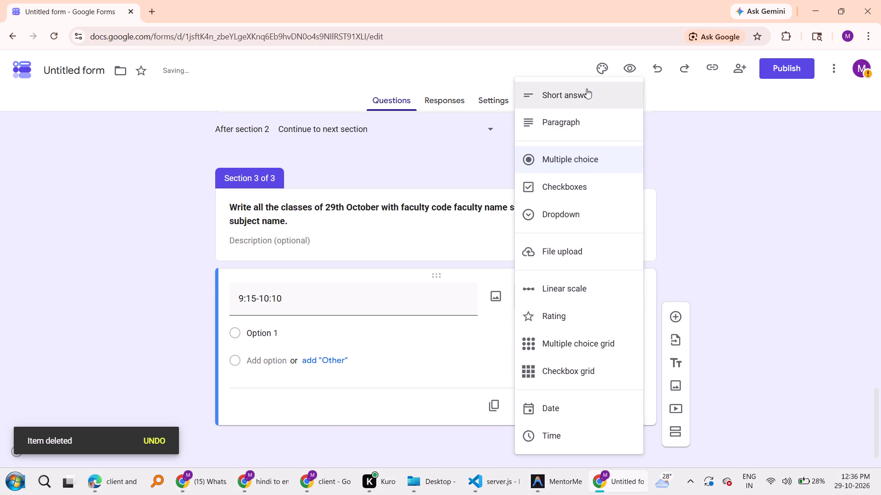
pyautogui.click(586, 88)
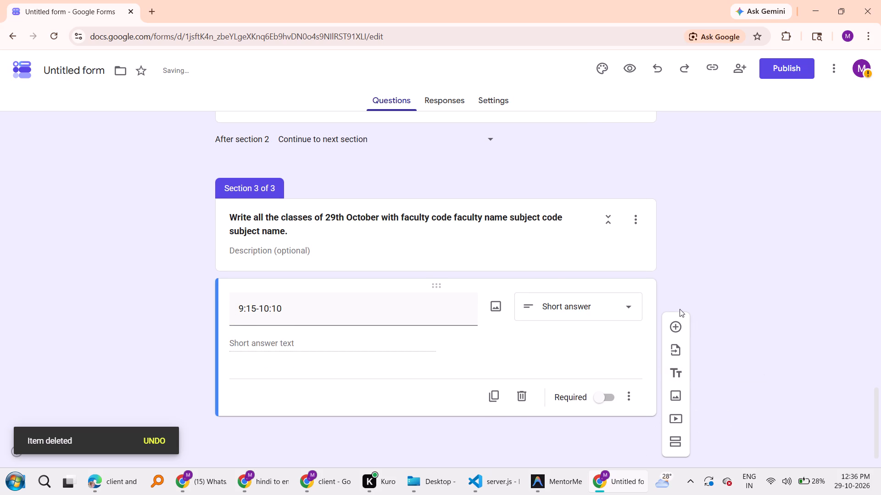
# Add a short-answer question titled 10:15-11:10 below the 9:15-10:10 question in section 3.
pyautogui.click(677, 330)
pyautogui.hotkey('ctrl', 'v')
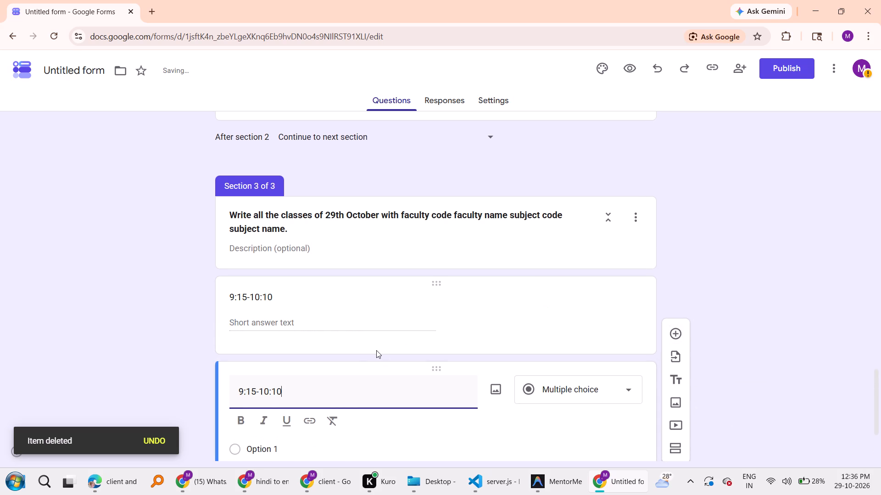
pyautogui.click(245, 390)
pyautogui.press('BackSpace')
pyautogui.write('10')
pyautogui.click(273, 391)
pyautogui.press('BackSpace')
pyautogui.press('1')
pyautogui.click(579, 390)
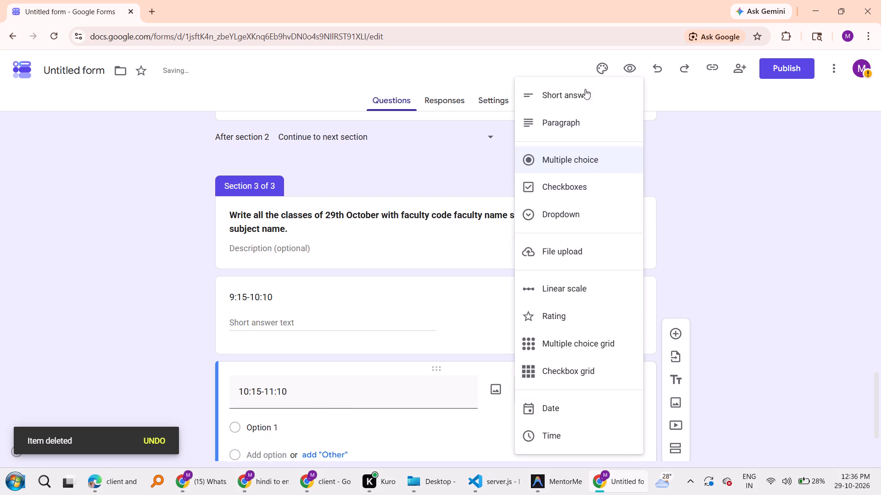
pyautogui.click(584, 91)
# Add a short-answer question titled 11:15-12:10 below the 10:15-11:10 question in section 3.
pyautogui.scroll(-3, 513, 301)
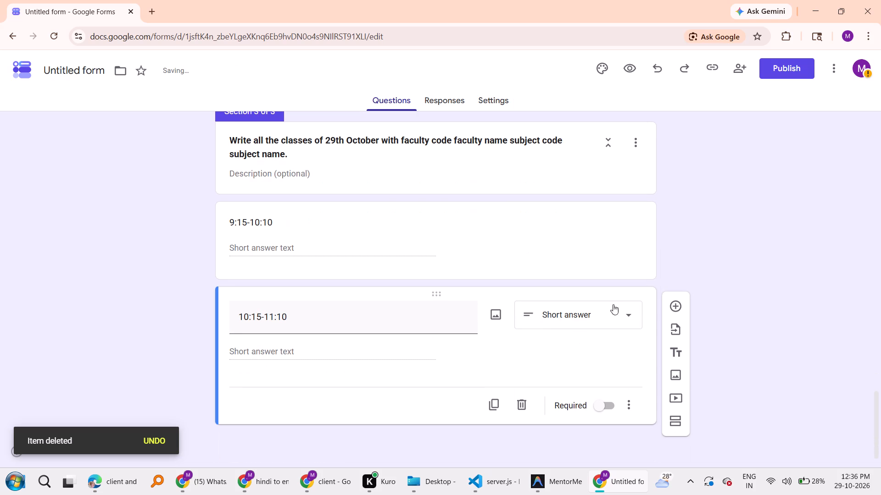
pyautogui.click(680, 303)
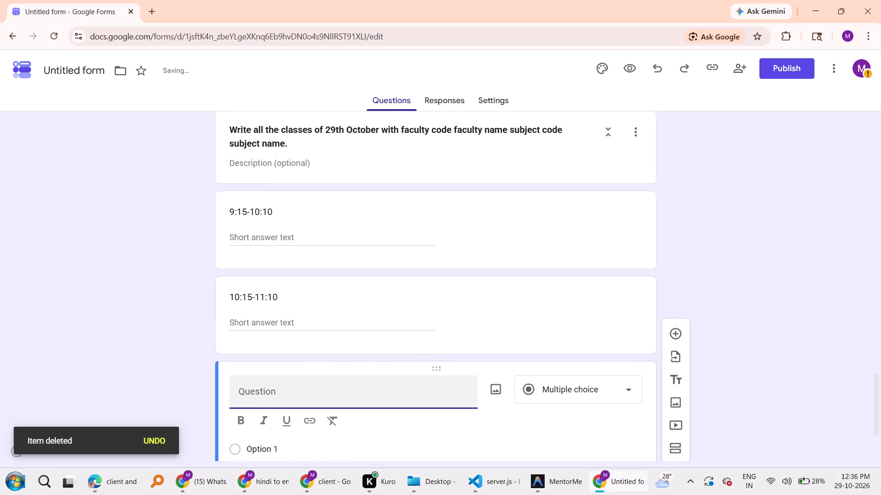
pyautogui.hotkey('ctrl', 'v')
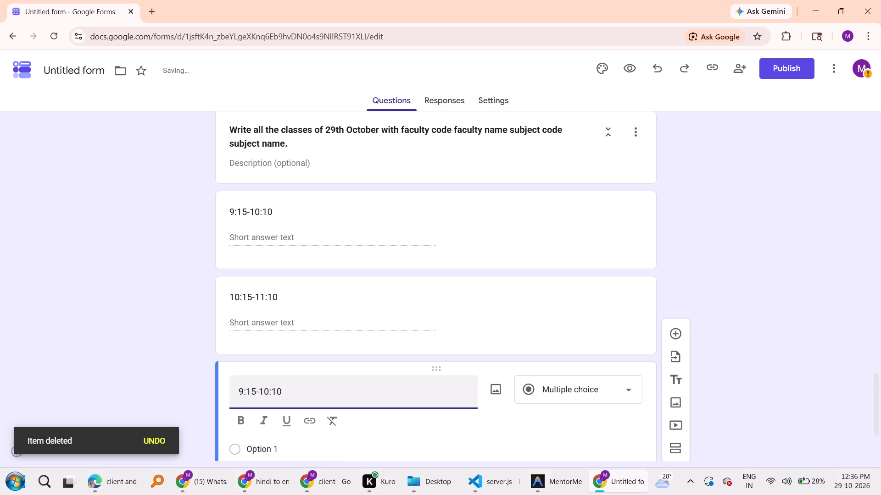
pyautogui.click(243, 393)
pyautogui.press('BackSpace')
pyautogui.write('11')
pyautogui.click(274, 389)
pyautogui.press('BackSpace')
pyautogui.press('1')
pyautogui.press('BackSpace')
pyautogui.press('2')
pyautogui.click(627, 377)
pyautogui.click(573, 104)
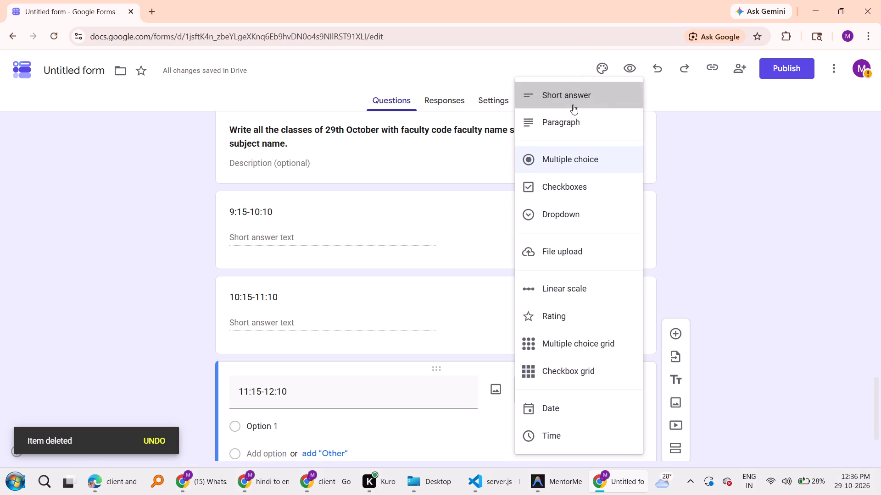
# Add a short-answer question titled 12:15-13:10 below the 11:15-12:10 question in section 3.
pyautogui.click(679, 336)
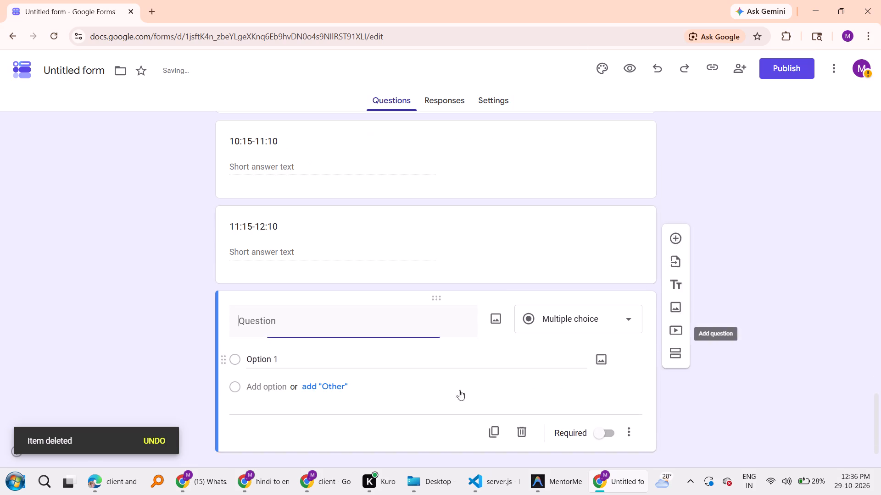
pyautogui.hotkey('ctrl', 'v')
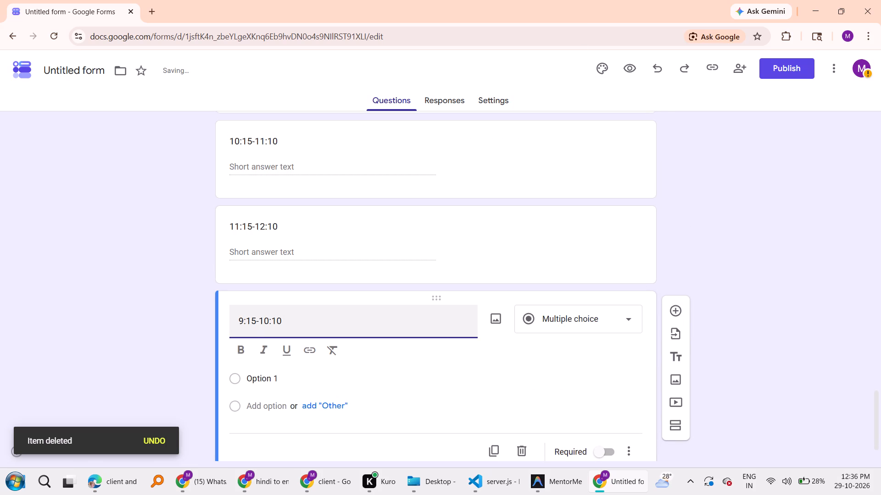
pyautogui.click(245, 319)
pyautogui.press('BackSpace')
pyautogui.write('12')
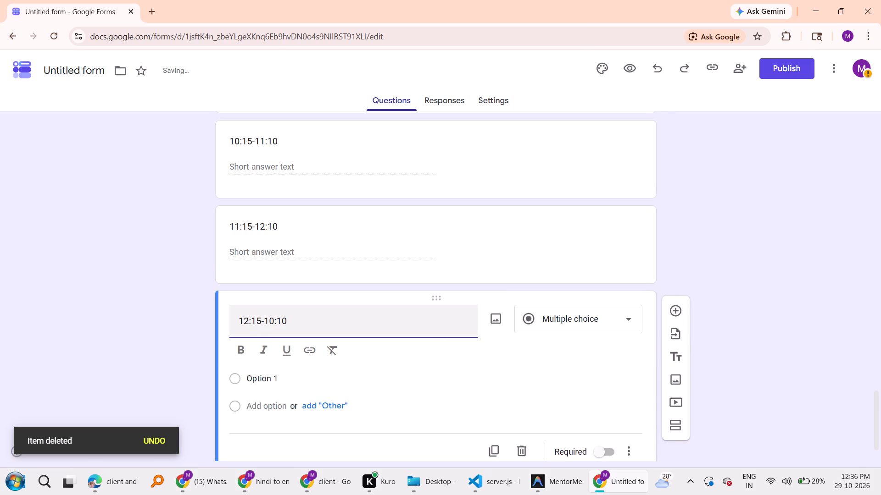
pyautogui.click(273, 319)
pyautogui.press('BackSpace')
pyautogui.press('3')
pyautogui.click(567, 329)
pyautogui.click(604, 93)
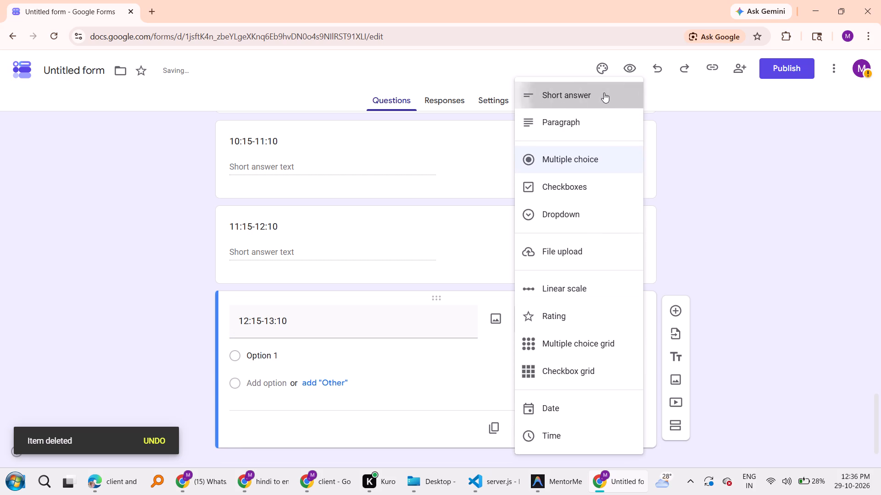
# Add a short-answer question titled 14:15-15:10 below the 12:15-13:10 question in section 3.
pyautogui.click(677, 308)
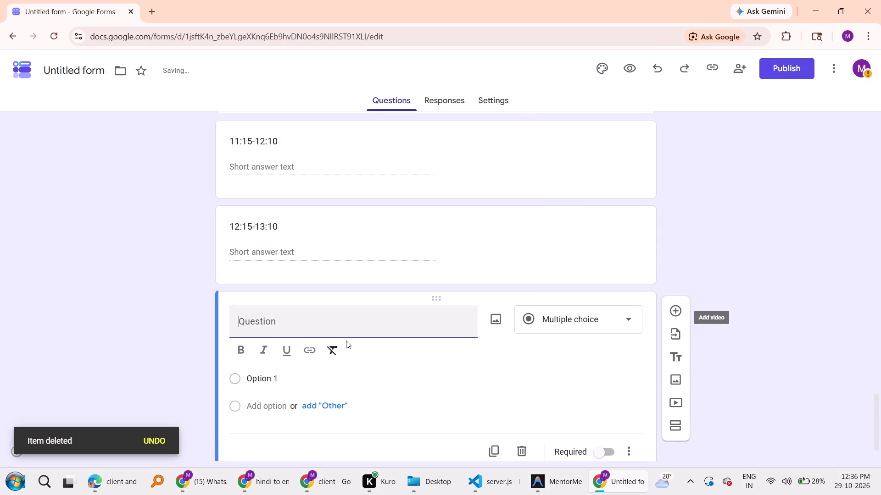
pyautogui.hotkey('ctrl', 'v')
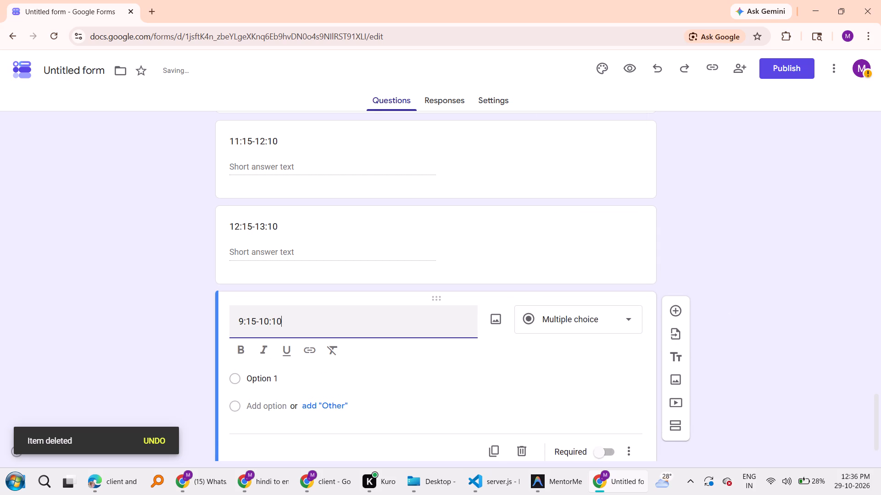
pyautogui.click(244, 326)
pyautogui.press('BackSpace')
pyautogui.write('14')
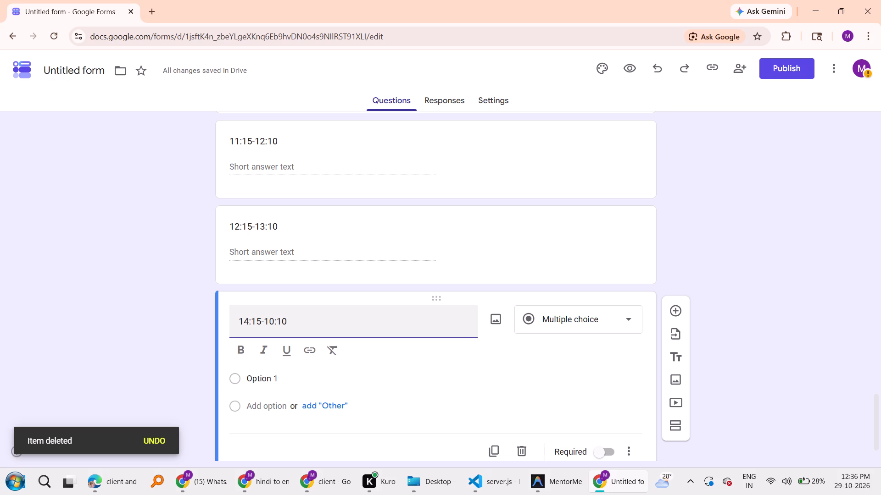
pyautogui.click(274, 324)
pyautogui.press('BackSpace')
pyautogui.press('5')
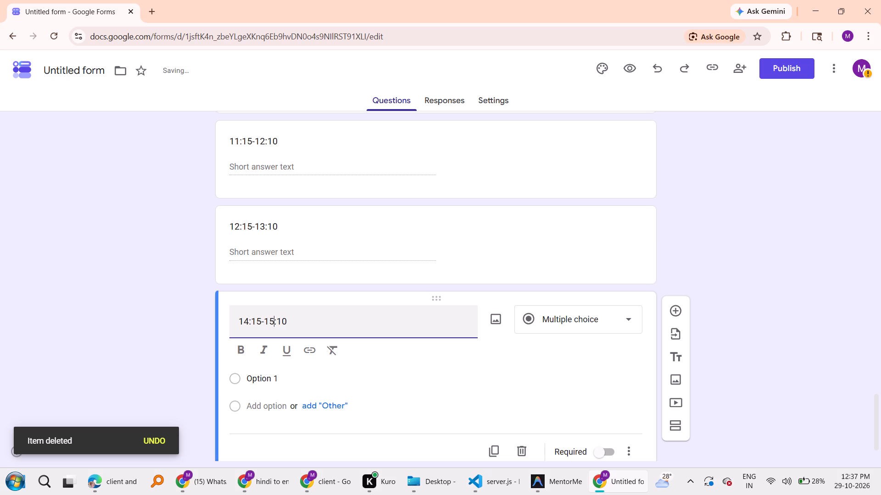
pyautogui.click(580, 307)
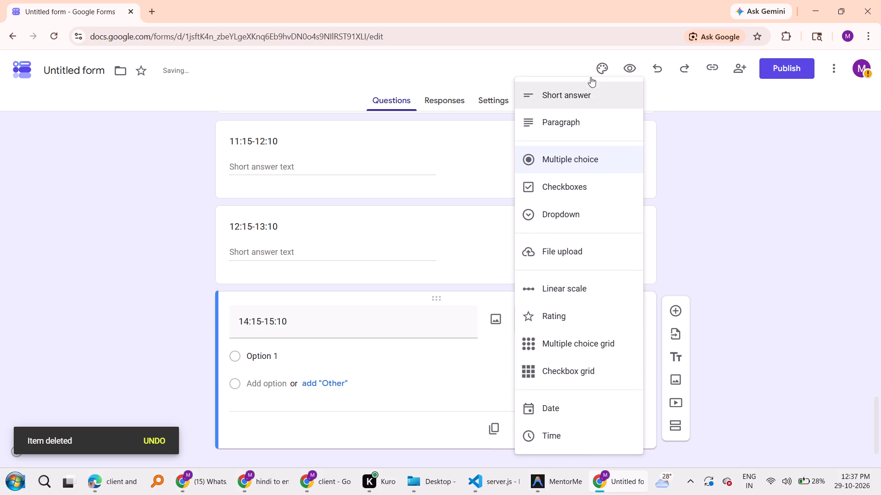
pyautogui.click(588, 91)
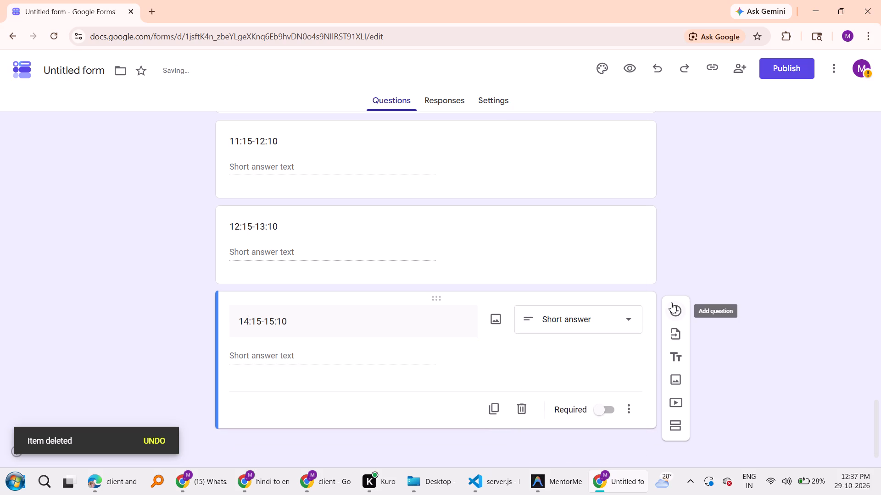
# Add a short-answer question titled 15:15-16:10 below the 14:15-15:10 question in section 3.
pyautogui.click(674, 305)
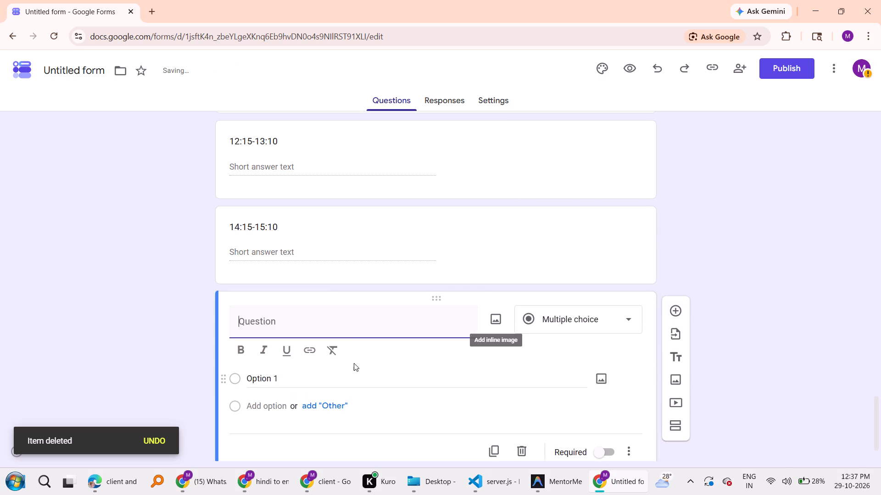
pyautogui.hotkey('ctrl', 'v')
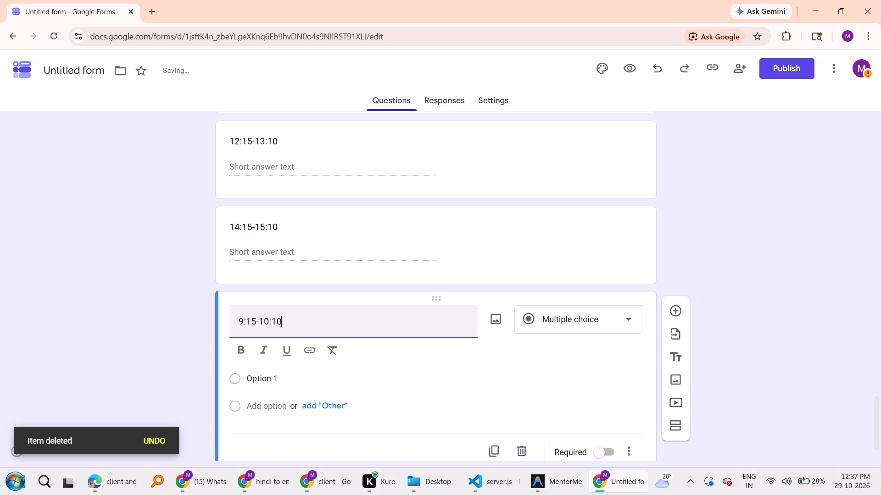
pyautogui.click(242, 323)
pyautogui.press('BackSpace')
pyautogui.write('15')
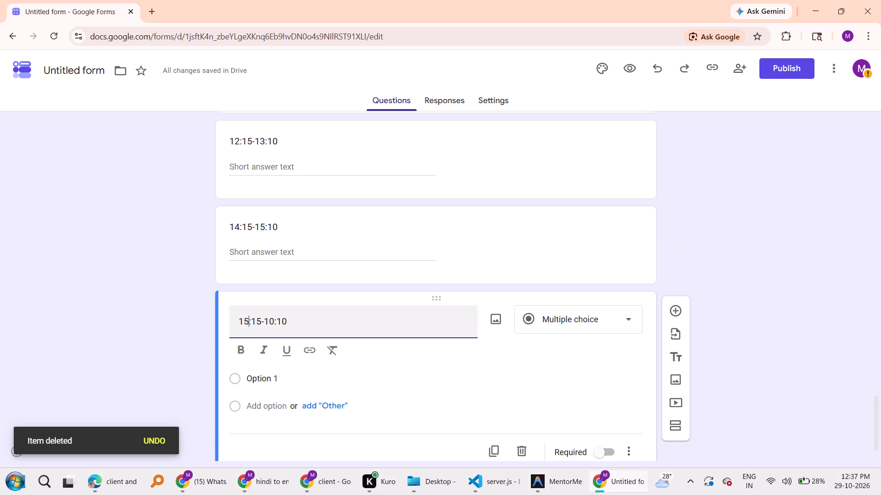
pyautogui.click(273, 320)
pyautogui.press('BackSpace')
pyautogui.press('6')
pyautogui.click(547, 309)
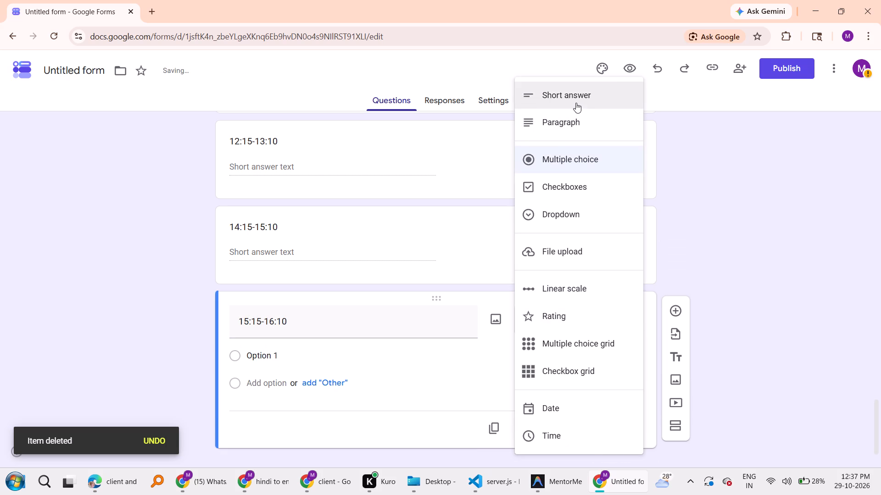
pyautogui.click(576, 103)
# Add a short-answer question titled 16:15-17:10 below the 15:15-16:10 question in section 3.
pyautogui.click(676, 307)
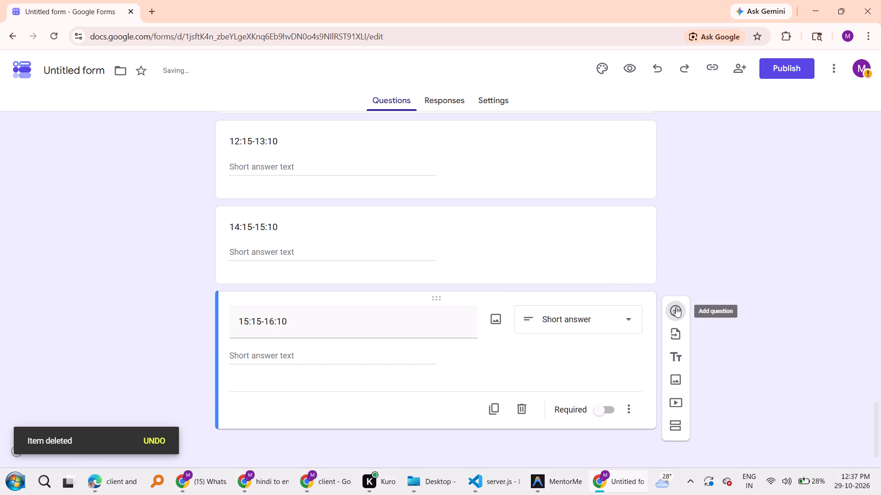
pyautogui.hotkey('ctrl', 'v')
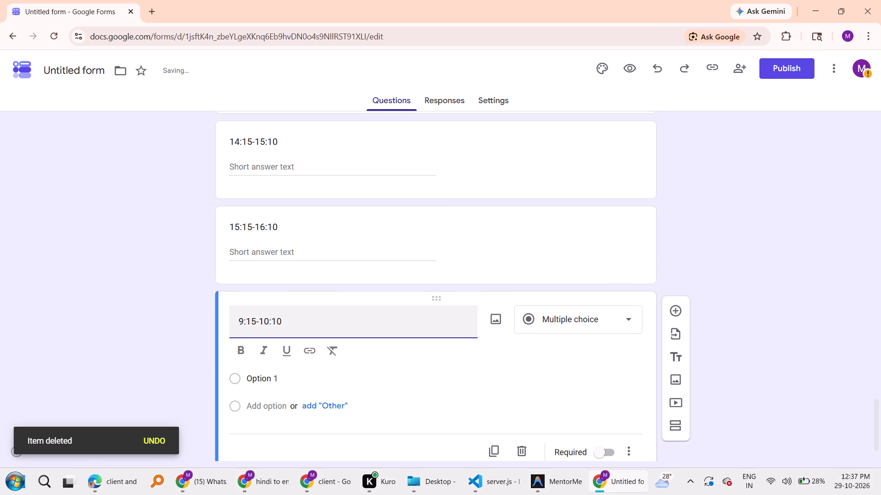
pyautogui.click(243, 321)
pyautogui.press('BackSpace')
pyautogui.press('1')
pyautogui.press('6')
pyautogui.click(273, 322)
pyautogui.press('BackSpace')
pyautogui.press('7')
pyautogui.scroll(4, 273, 322)
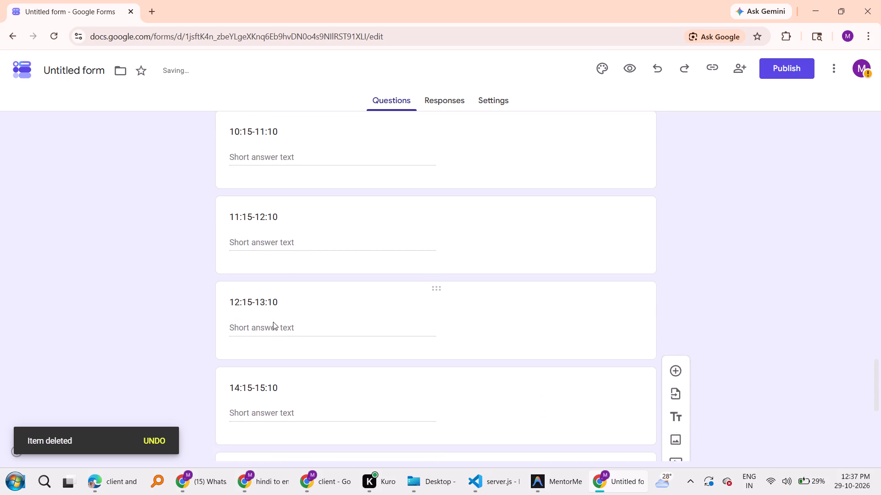
pyautogui.scroll(4, 273, 322)
pyautogui.scroll(-5, 273, 322)
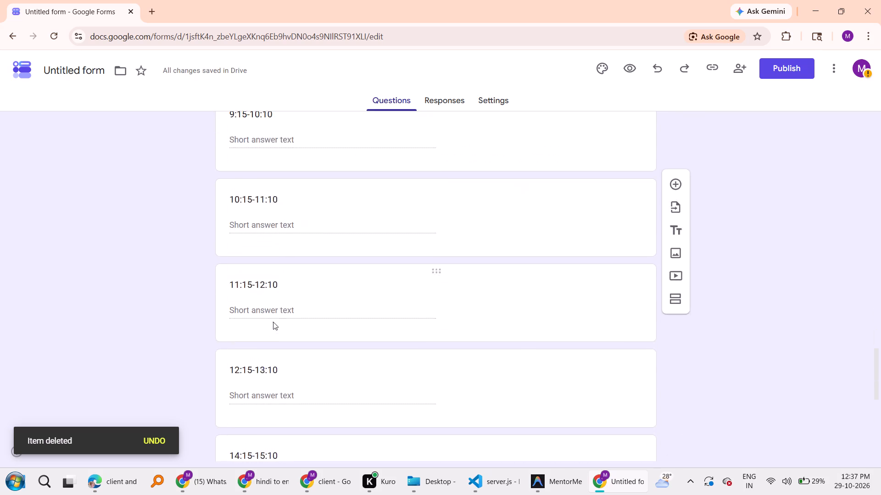
pyautogui.scroll(-5, 273, 322)
pyautogui.click(558, 268)
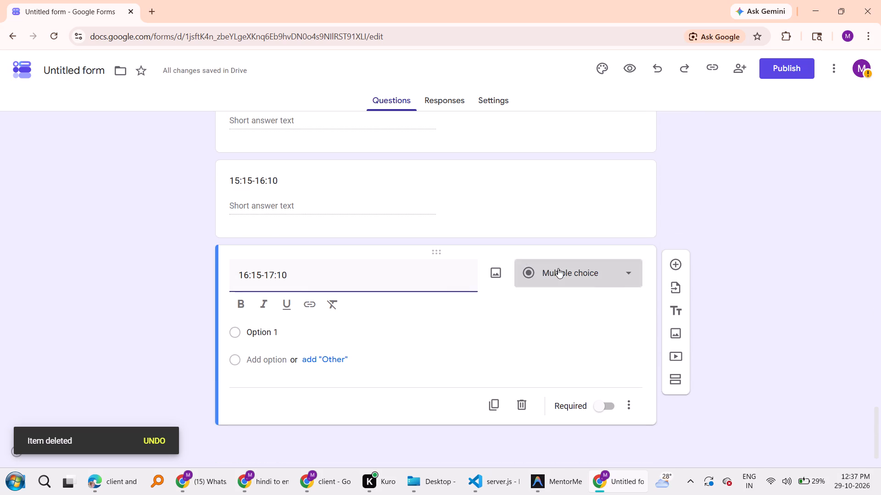
pyautogui.click(577, 90)
# Review the form's questions, then preview the OD LIST form and check each of its three sections through to the last page.
pyautogui.scroll(1, 396, 275)
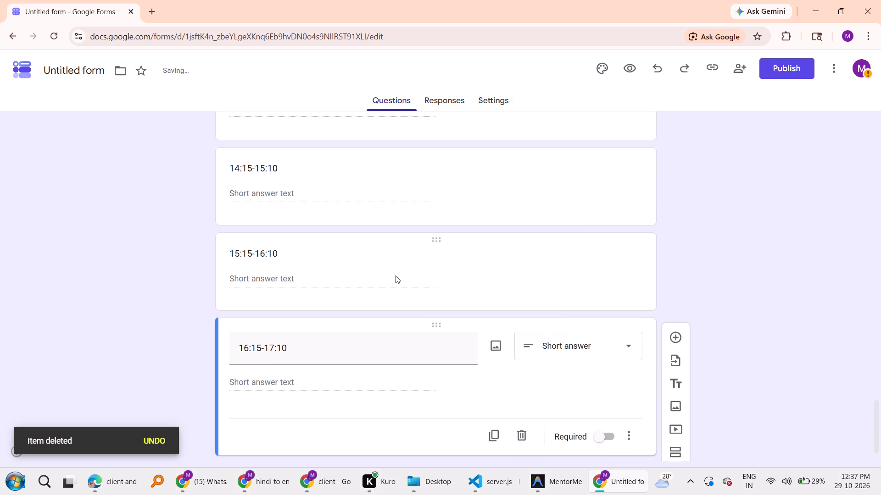
pyautogui.scroll(9, 396, 275)
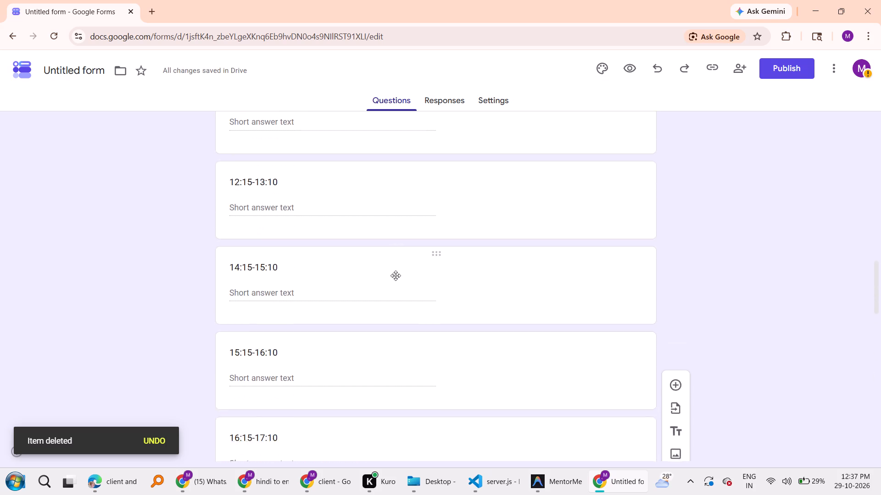
pyautogui.scroll(6, 396, 275)
pyautogui.scroll(-6, 396, 275)
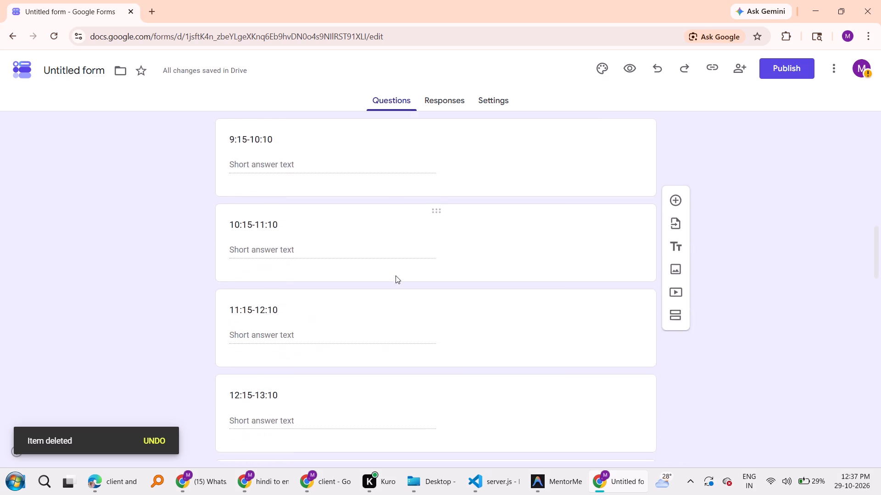
pyautogui.scroll(-12, 396, 275)
pyautogui.scroll(19, 396, 275)
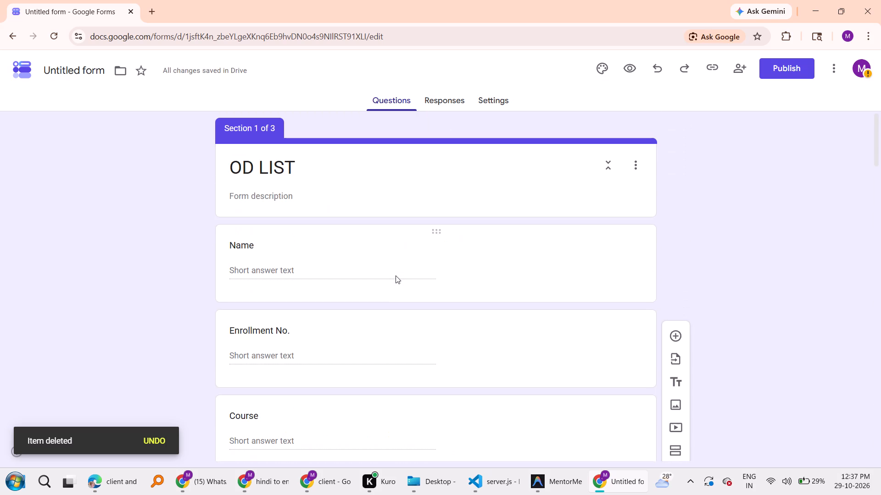
pyautogui.click(635, 71)
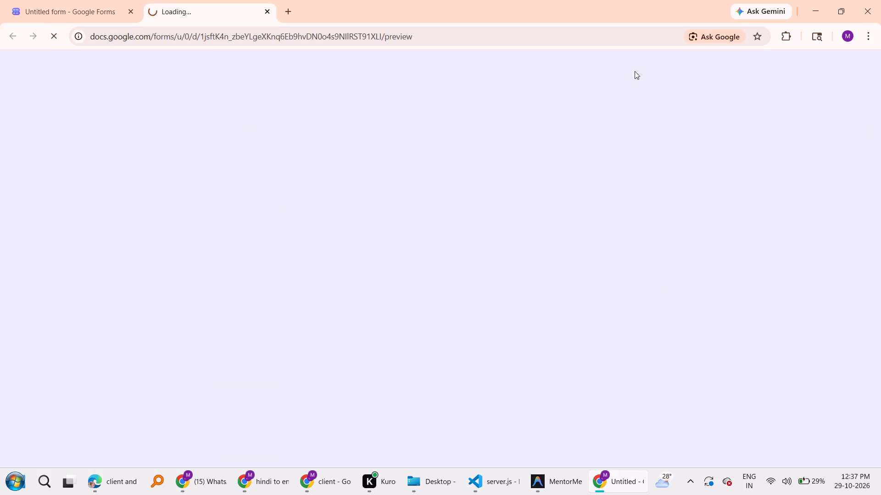
pyautogui.scroll(-5, 365, 279)
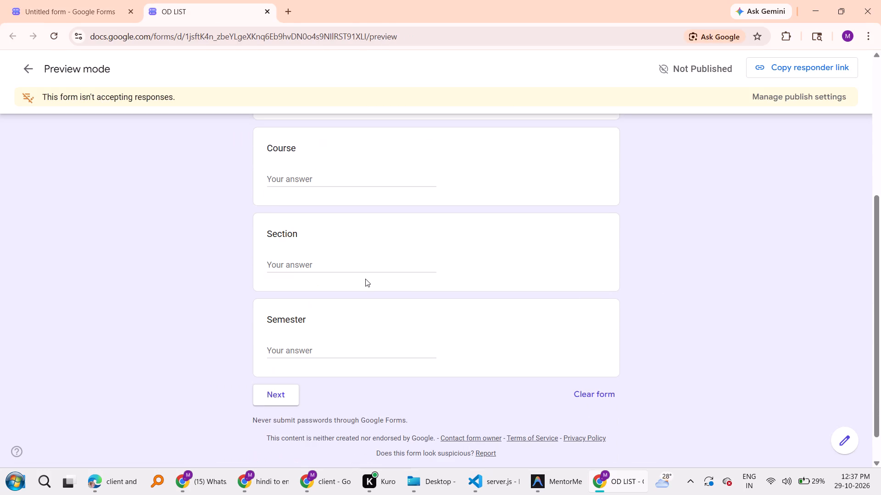
pyautogui.click(287, 358)
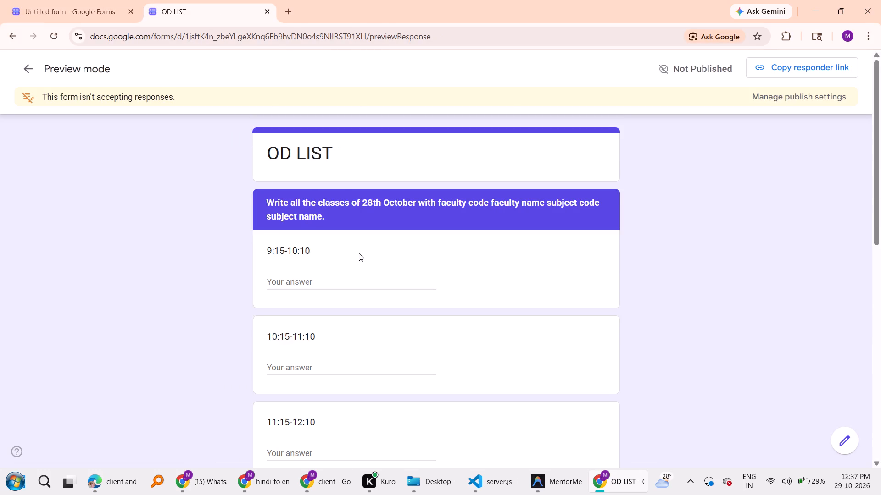
pyautogui.scroll(-8, 359, 253)
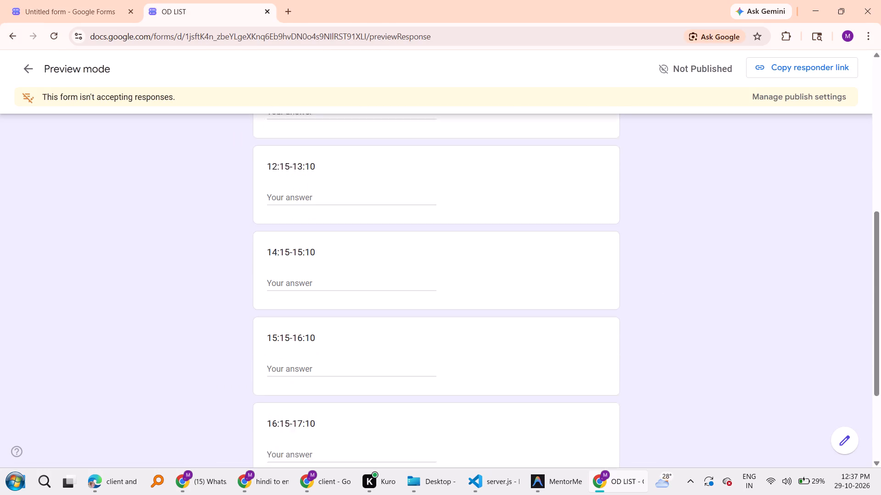
pyautogui.scroll(-2, 359, 253)
pyautogui.click(336, 362)
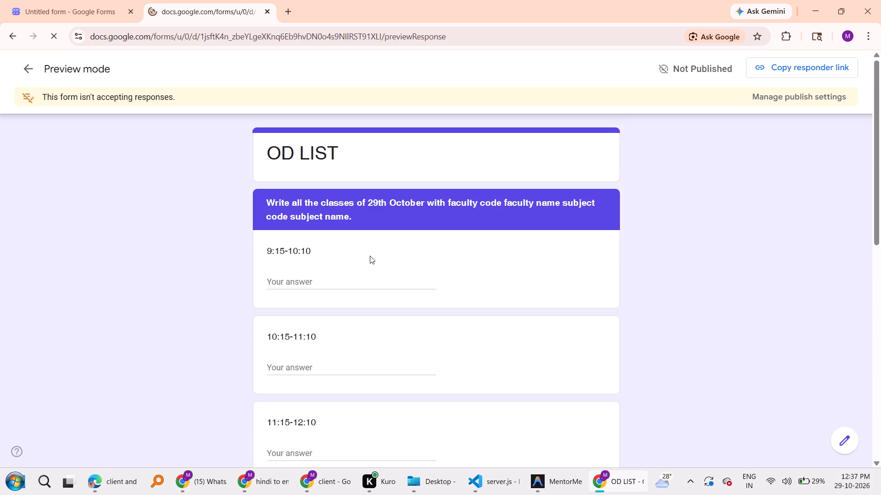
pyautogui.scroll(6, 370, 256)
pyautogui.scroll(-16, 370, 256)
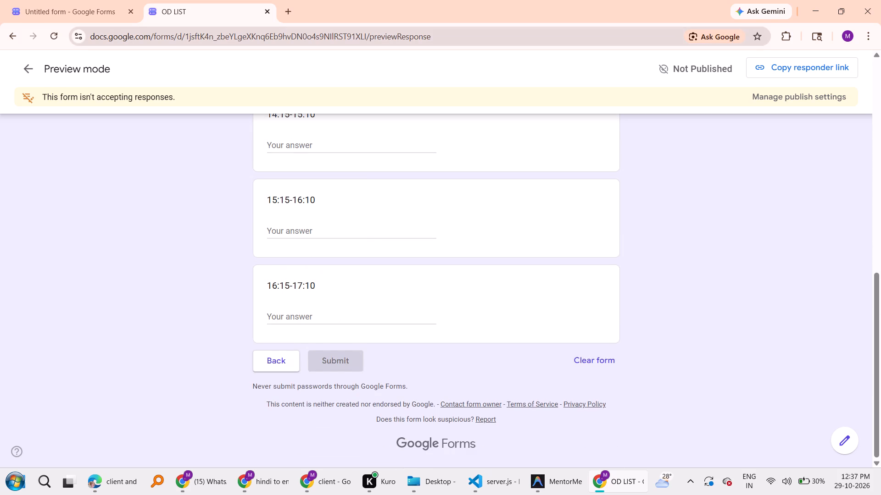
# Return to the form editor and publish the OD LIST form with responders left as anyone with the link.
pyautogui.click(111, 16)
pyautogui.scroll(-7, 351, 282)
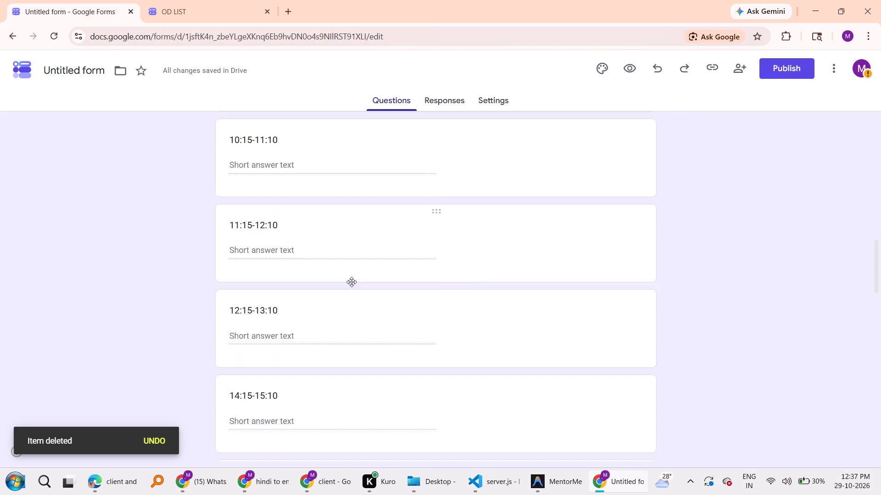
pyautogui.scroll(-9, 351, 282)
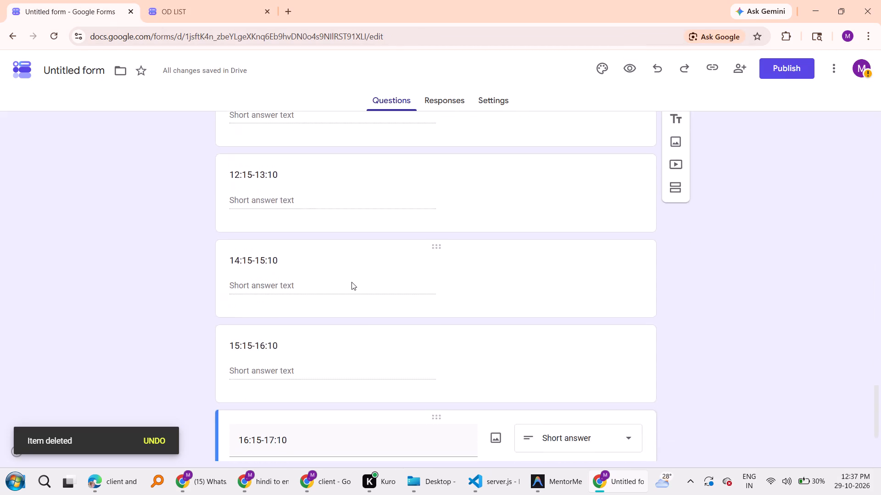
pyautogui.scroll(16, 351, 282)
pyautogui.scroll(7, 351, 282)
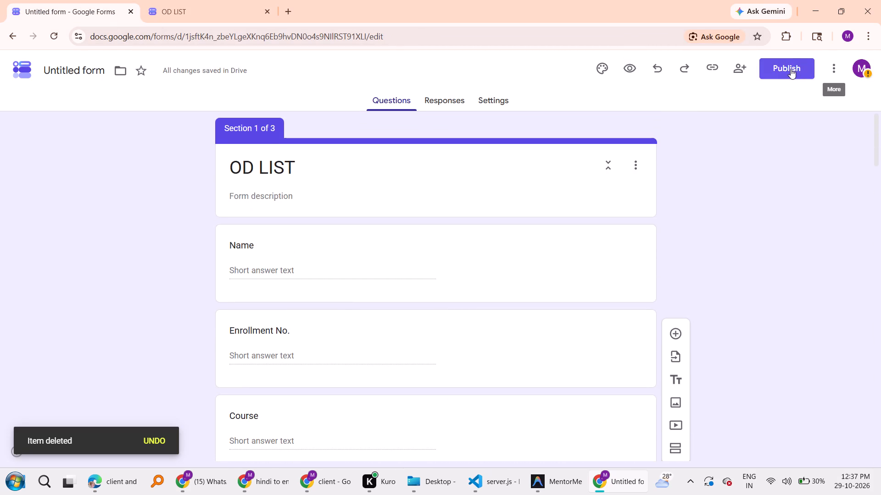
pyautogui.click(790, 69)
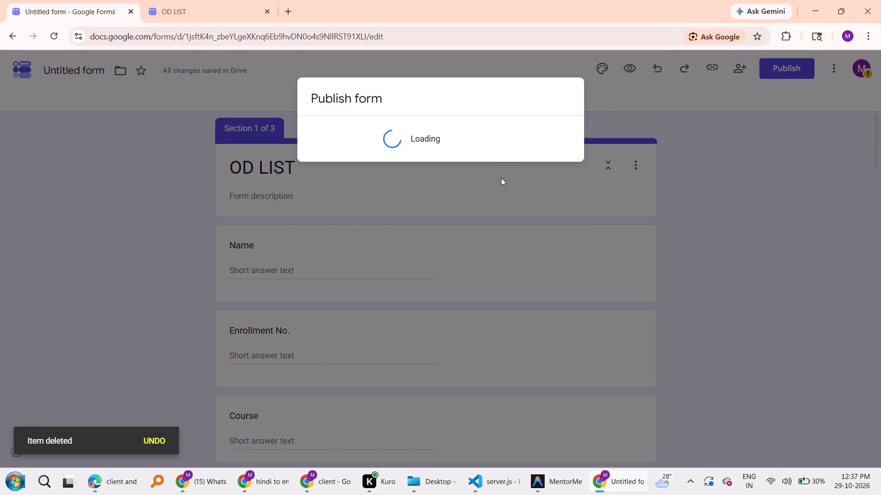
pyautogui.click(544, 242)
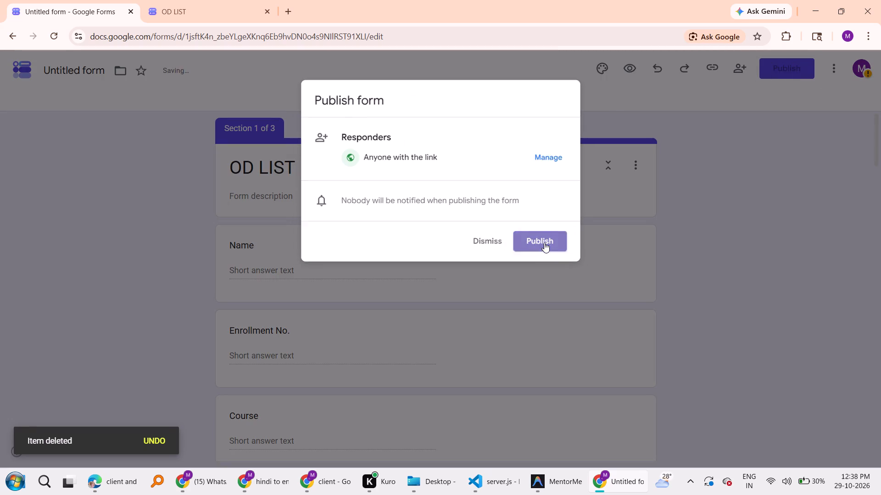